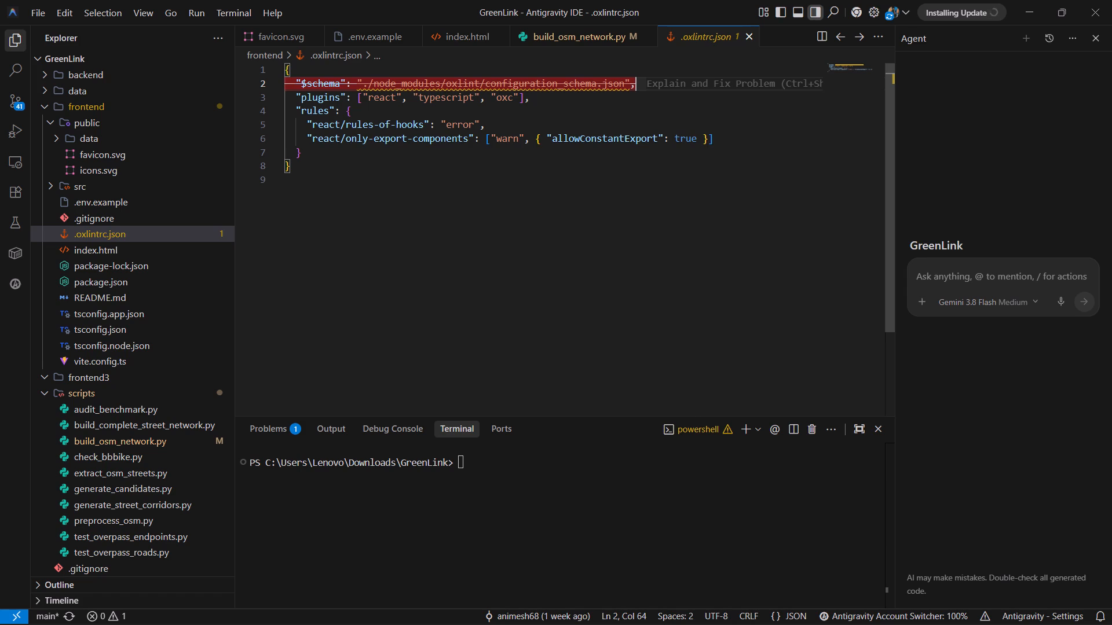
left_click_drag(736, 373, 673, 373)
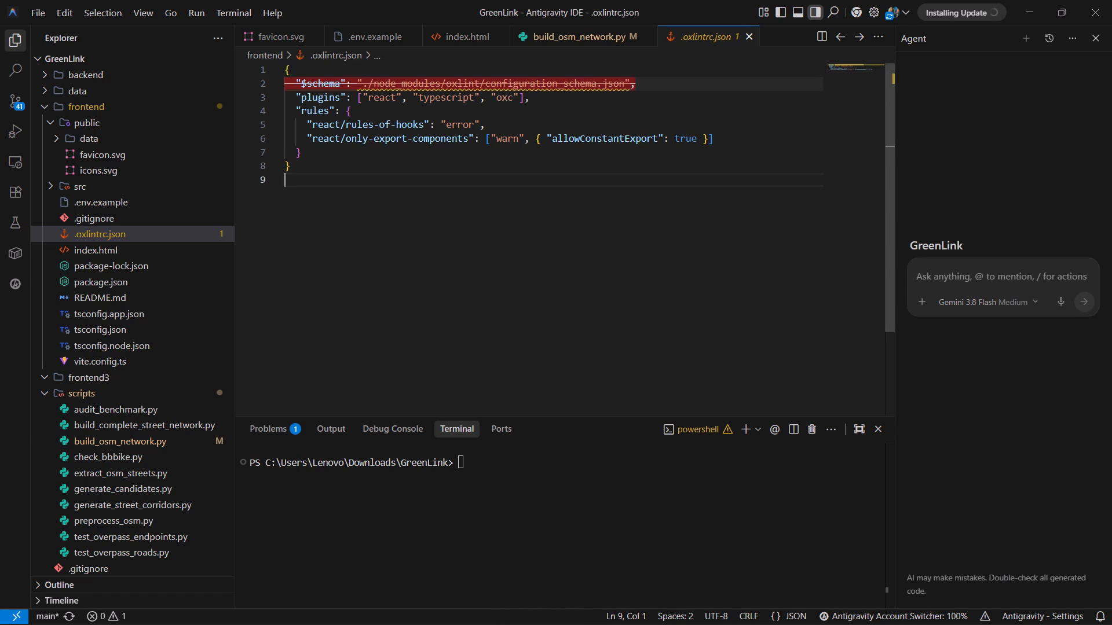
left_click_drag(673, 373, 647, 374)
left_click(447, 420)
left_click(709, 506)
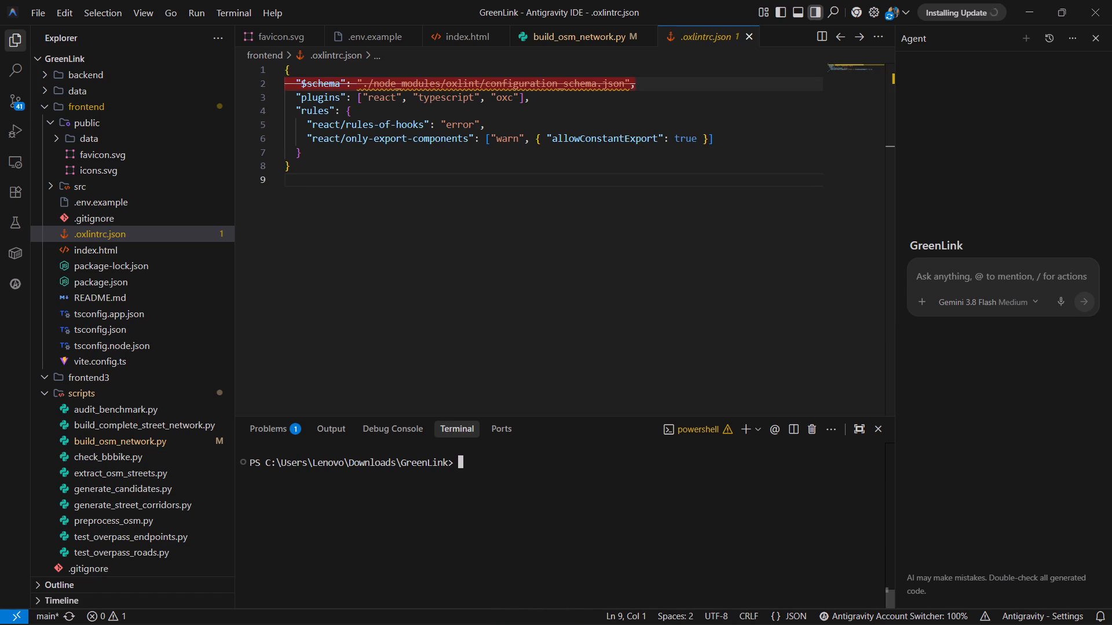
Minimize the IDE and return to the Software Systems course page in Chrome.
left_click(1016, 8)
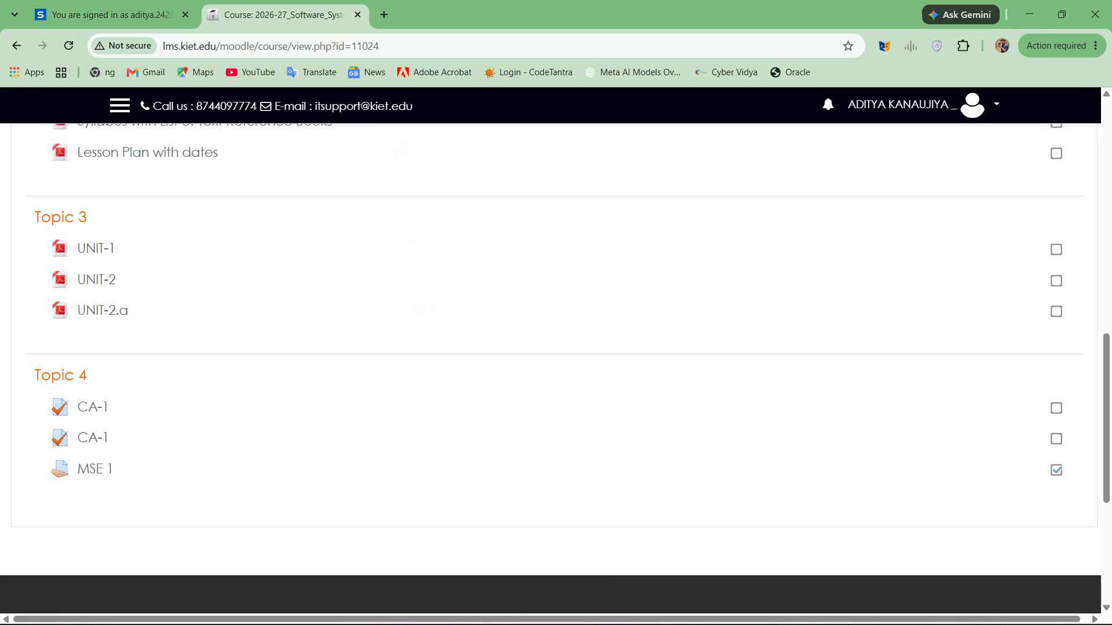
Go to Canva in a new browser tab and open the GreenLink Delhi.pptx presentation.
left_click(385, 19)
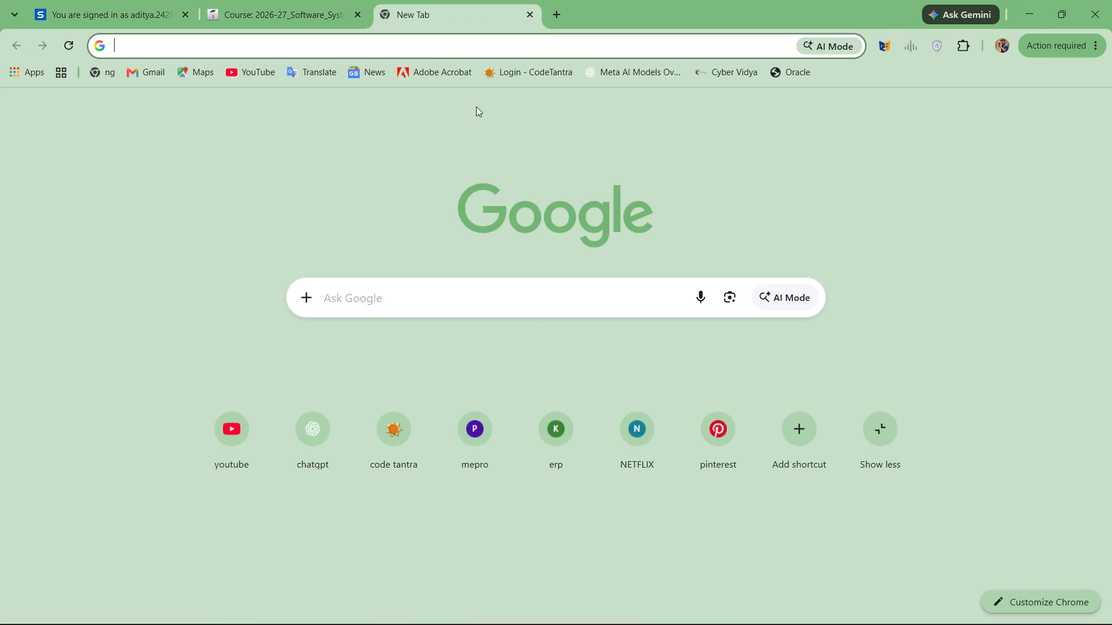
type("canva")
key("Return")
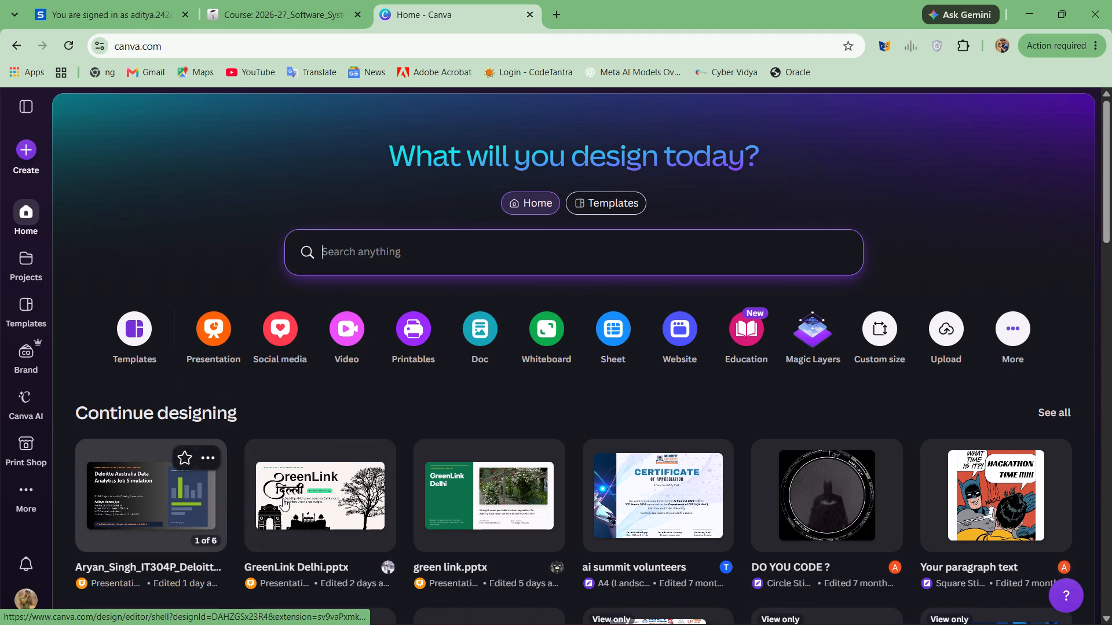
left_click(335, 496)
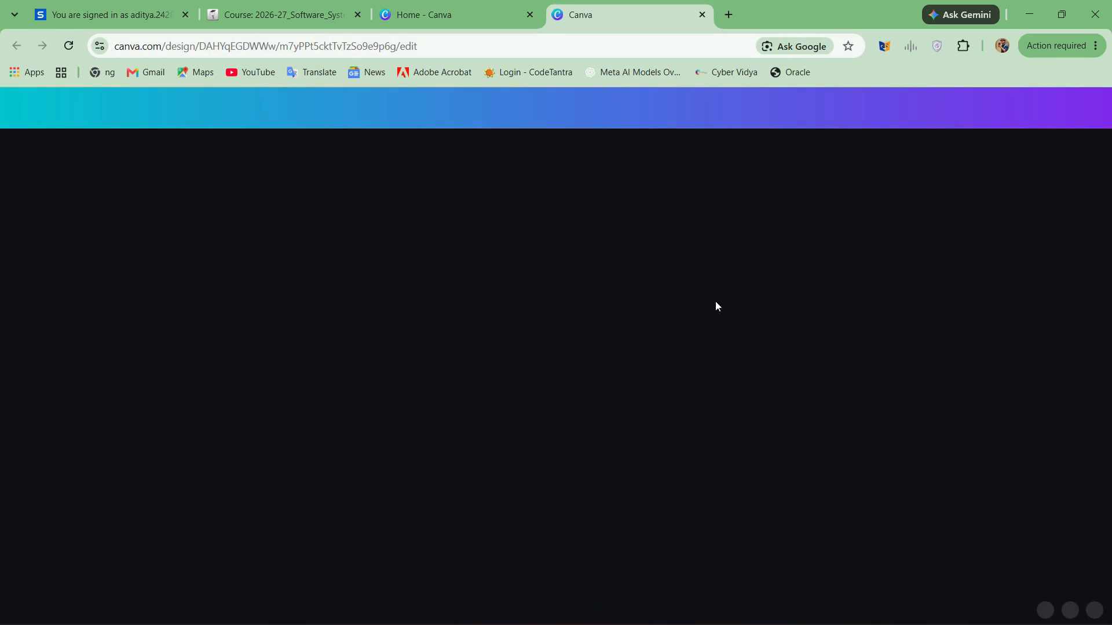
scroll(631, 386, "down", 3)
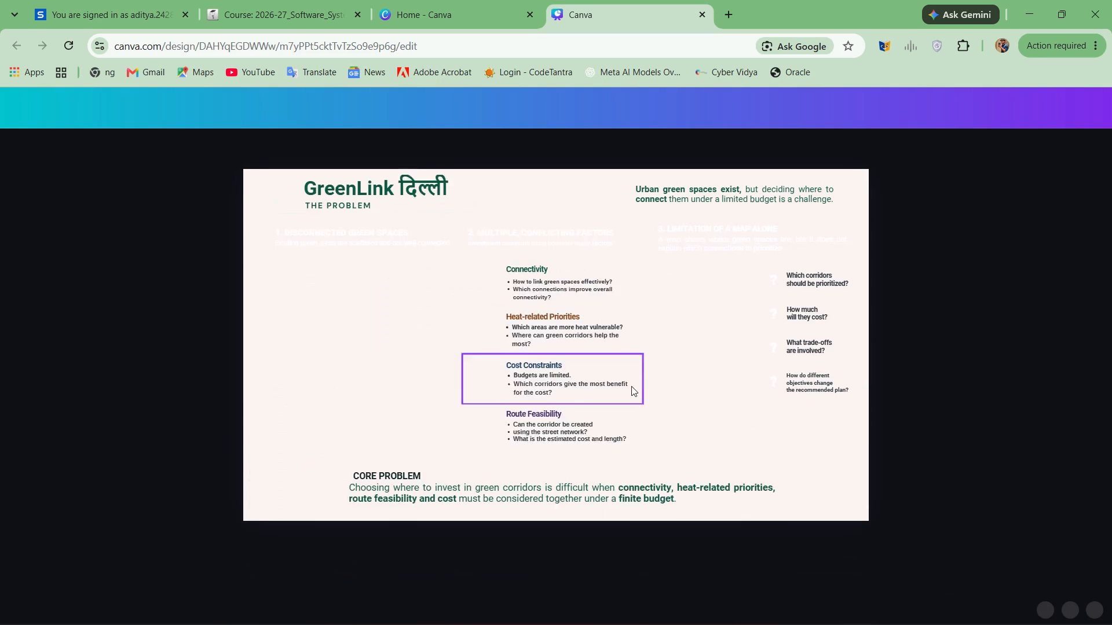
scroll(621, 422, "up", 6)
Shift the tree silhouette on the cover slide slightly left towards the title, with its base on the slide's bottom edge.
left_click(765, 309)
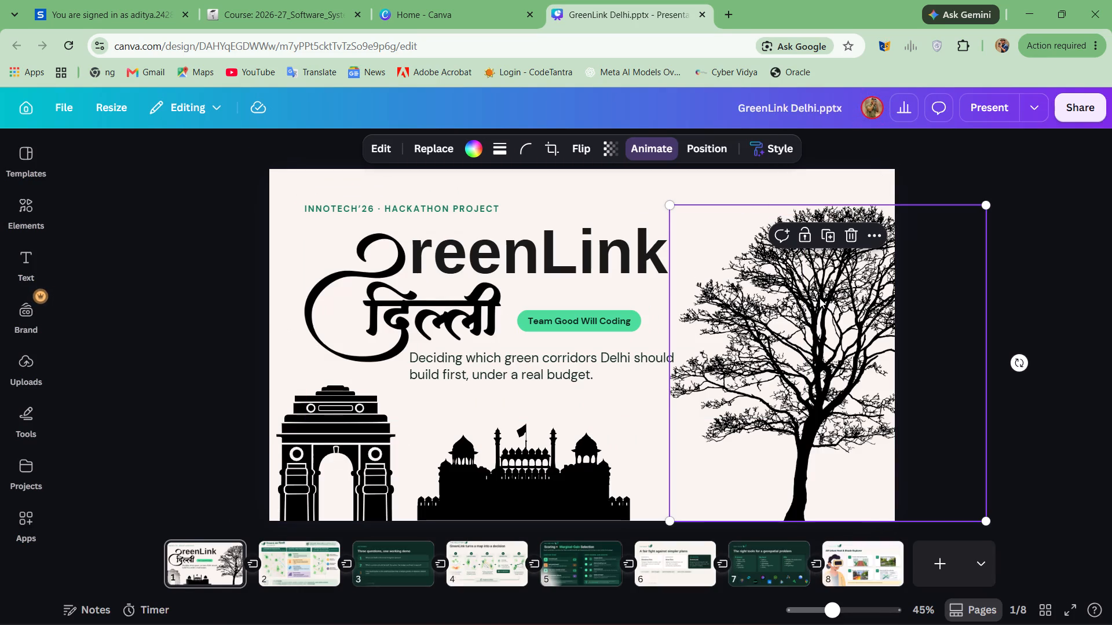
left_click_drag(818, 302, 821, 285)
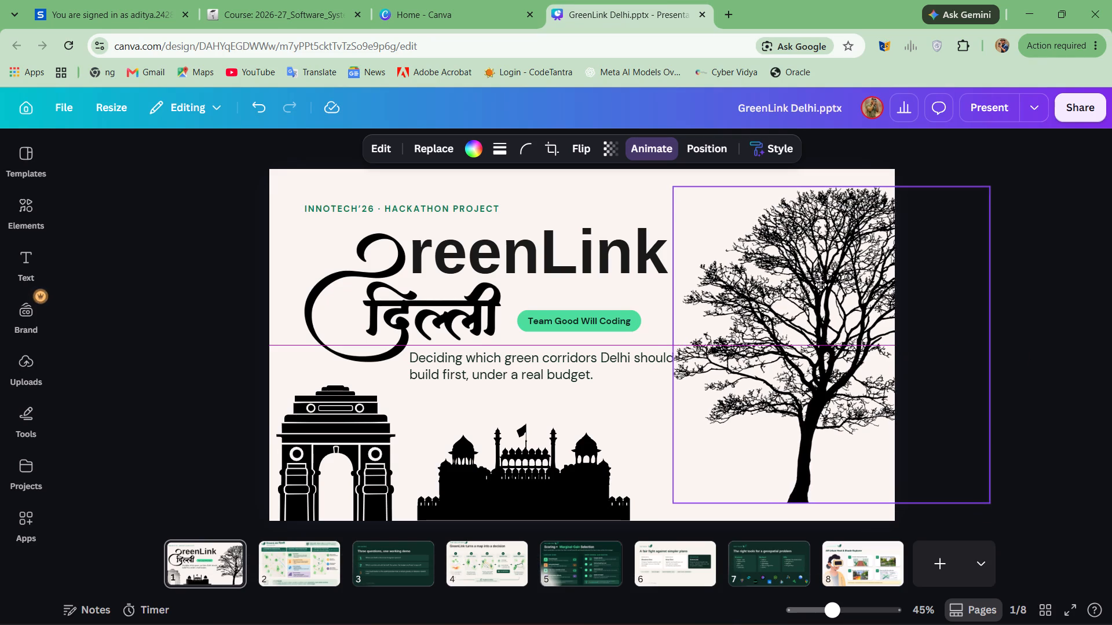
left_click_drag(821, 285, 799, 264)
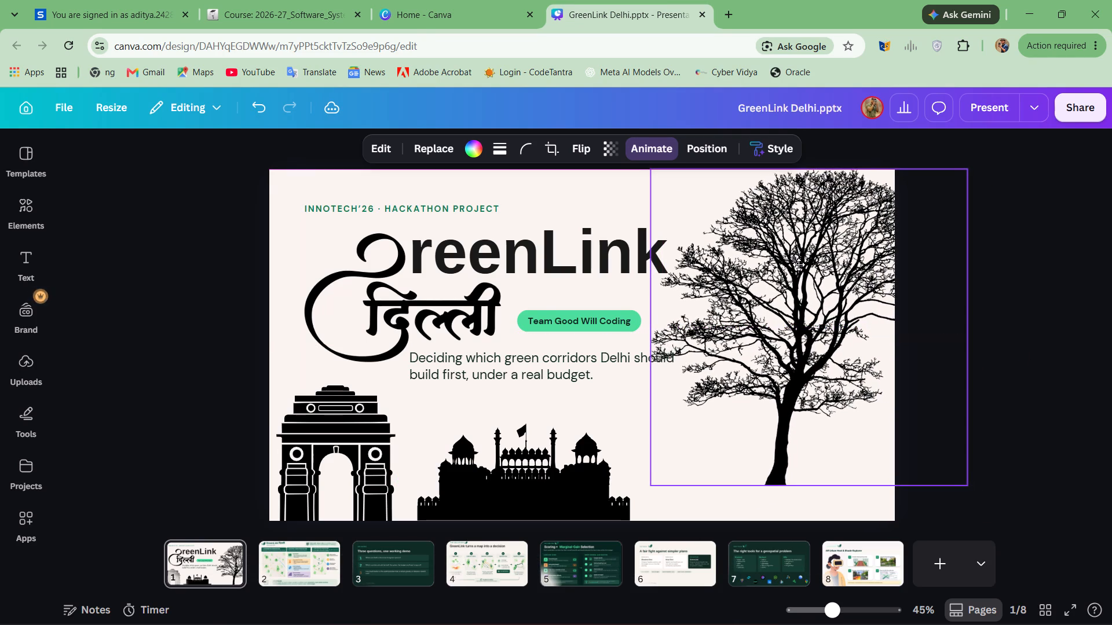
left_click_drag(799, 264, 802, 306)
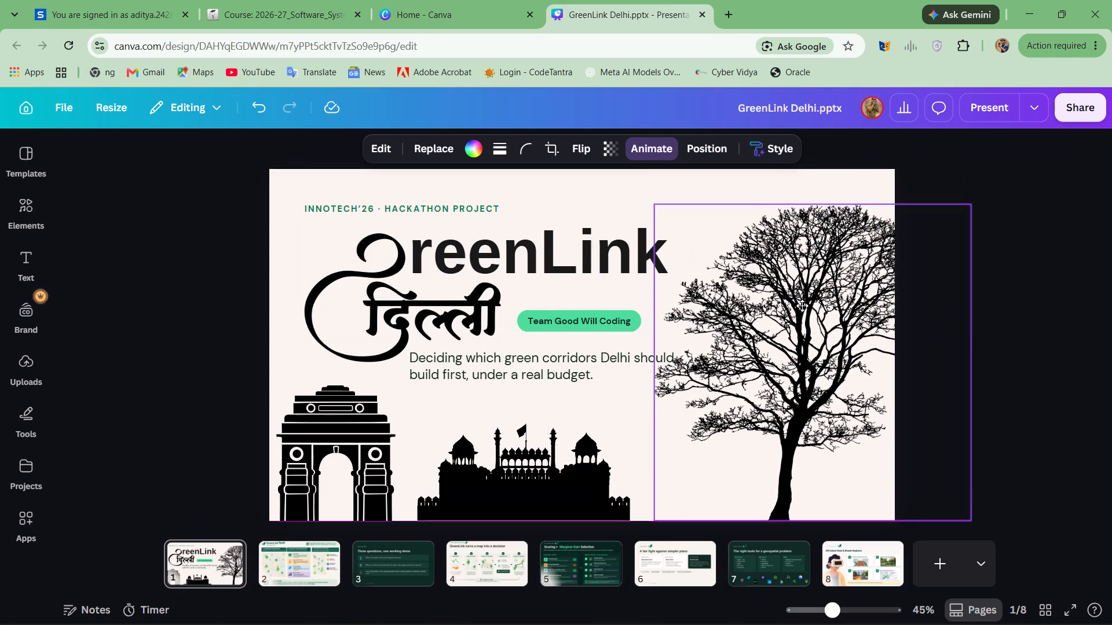
left_click_drag(802, 306, 815, 300)
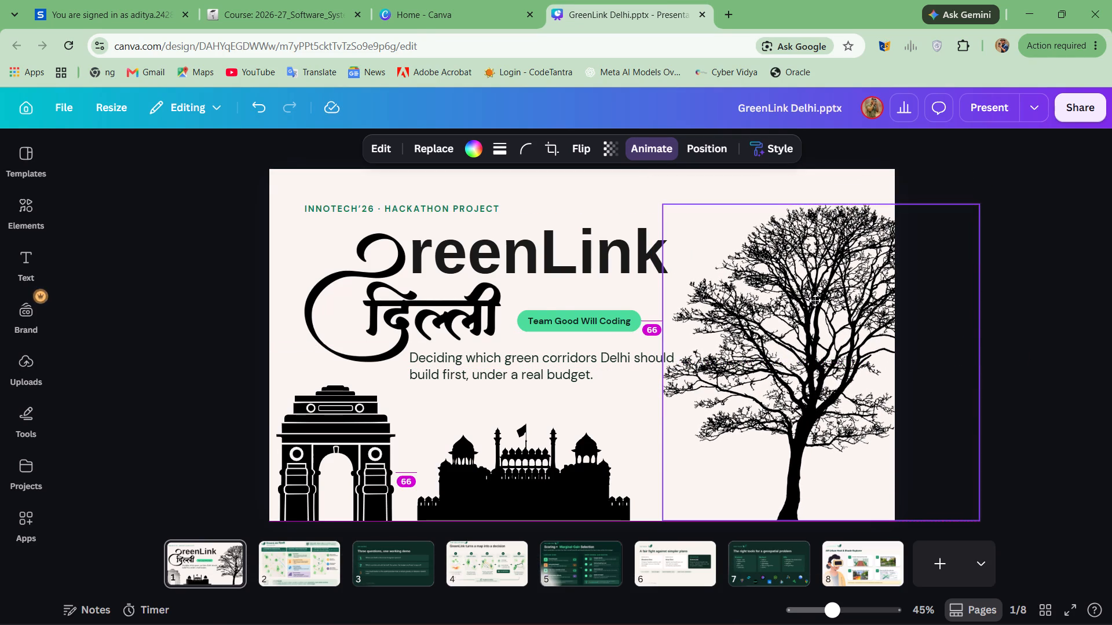
left_click_drag(815, 300, 820, 300)
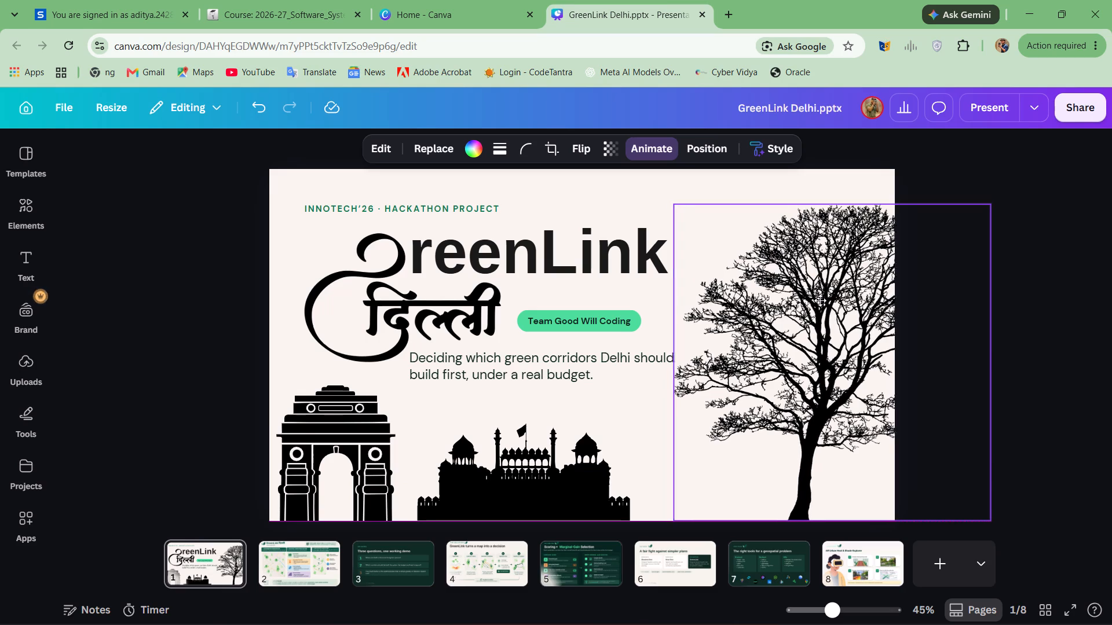
left_click_drag(820, 300, 805, 298)
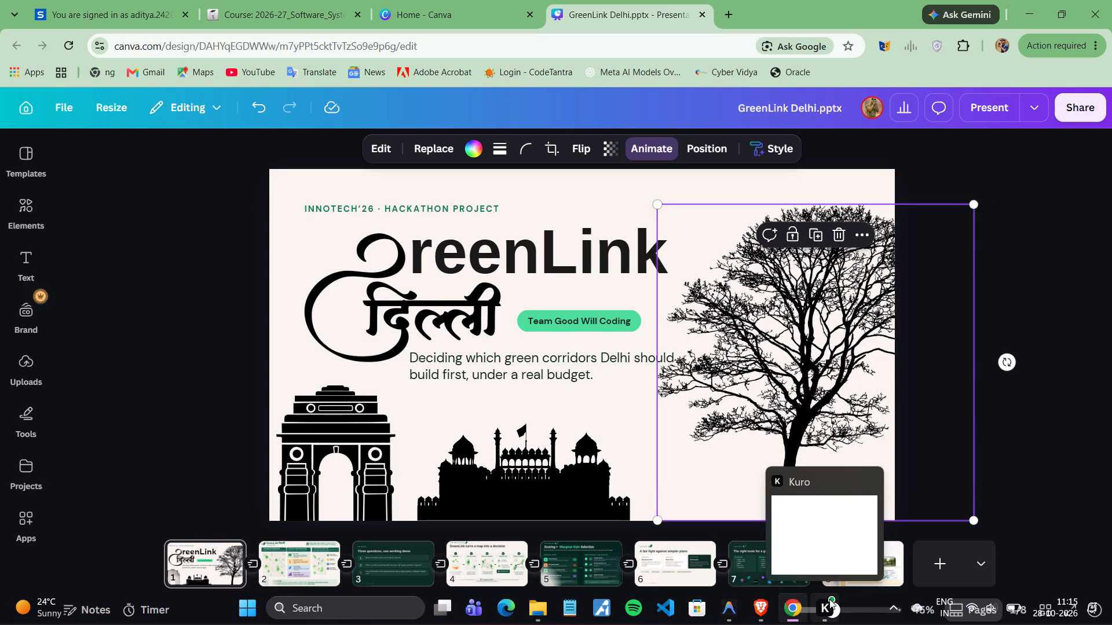
Move the India Gate silhouette to the slide's left edge and place the Red Fort silhouette directly beside it along the bottom.
left_click_drag(536, 466, 577, 468)
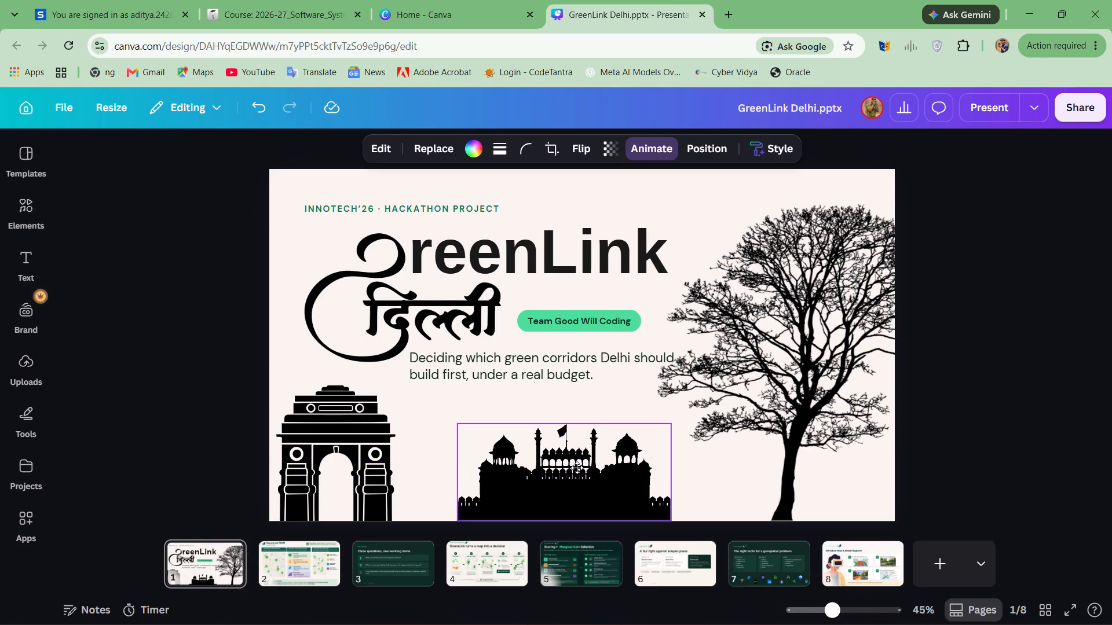
left_click_drag(577, 468, 543, 470)
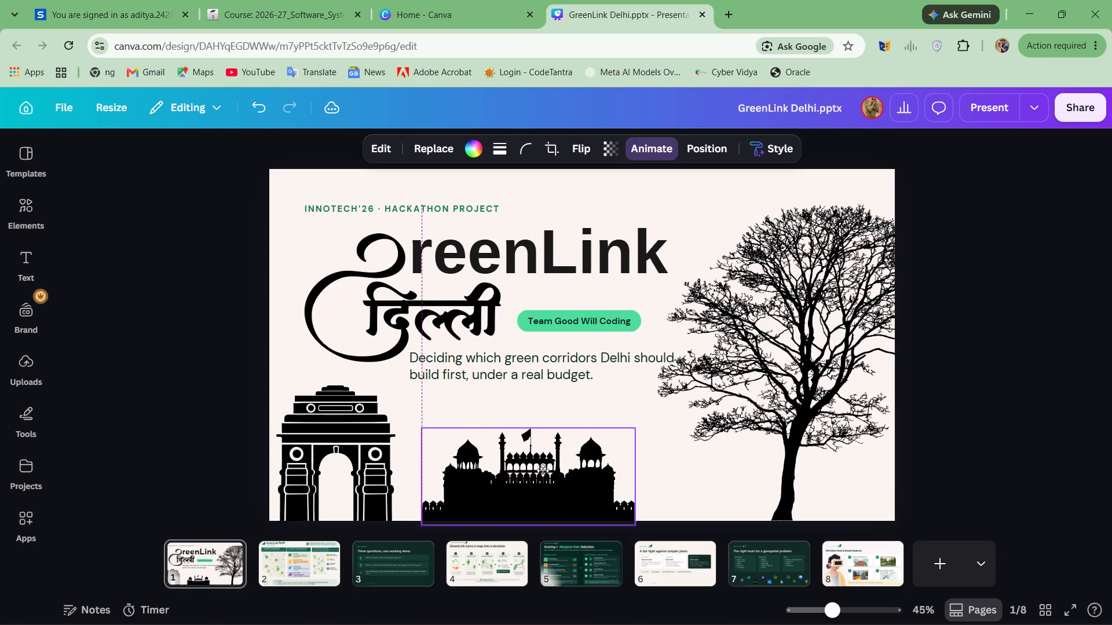
left_click_drag(543, 470, 543, 466)
left_click_drag(391, 466, 376, 465)
left_click_drag(476, 469, 434, 468)
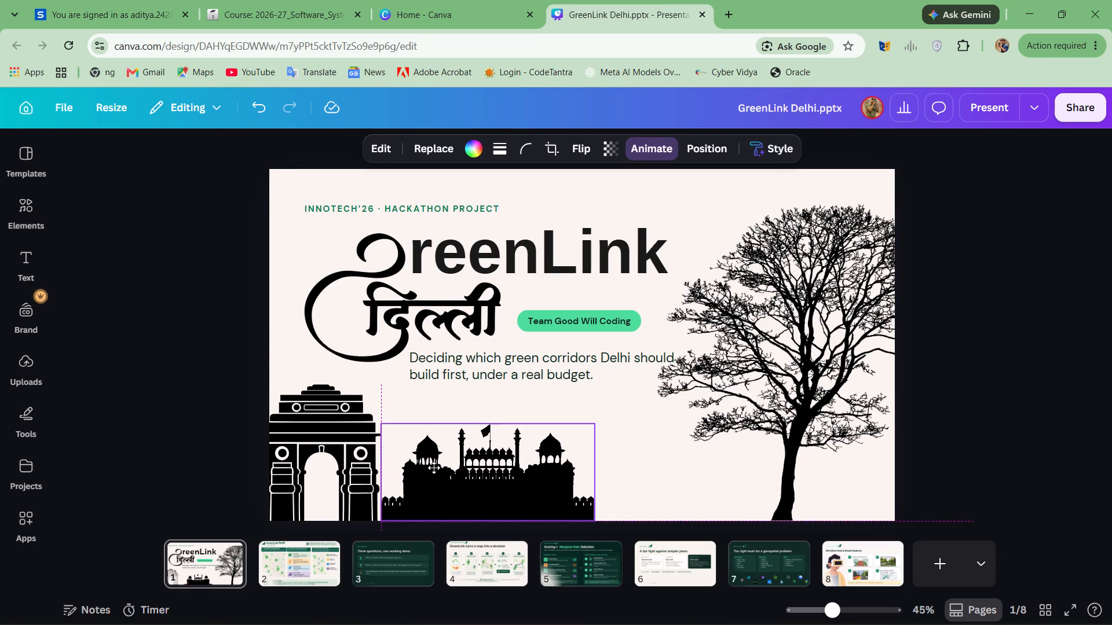
left_click_drag(434, 468, 429, 468)
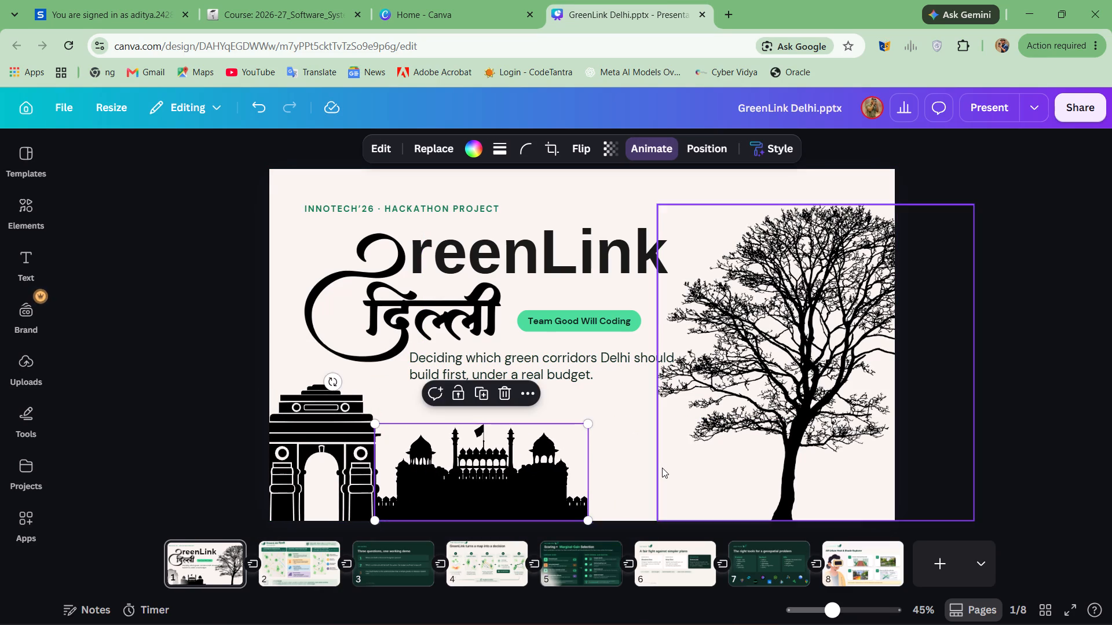
left_click(662, 468)
Reposition the GreenLink दिल्ली title group flush with the slide's left edge, just beneath the INNOTECH'26 line.
left_click_drag(561, 316, 565, 310)
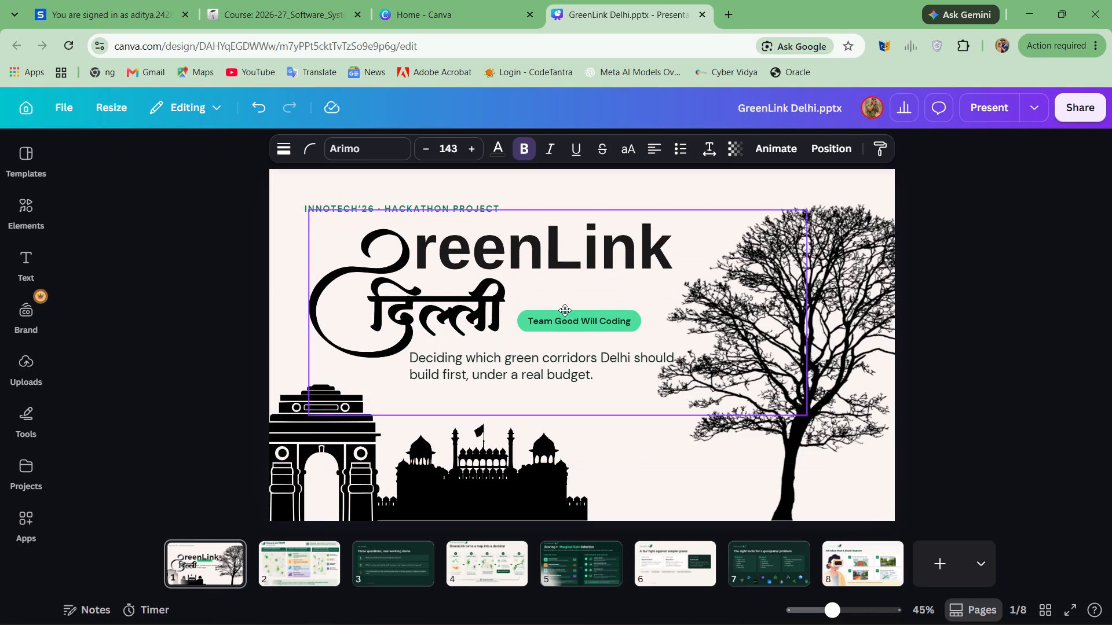
left_click_drag(565, 310, 784, 256)
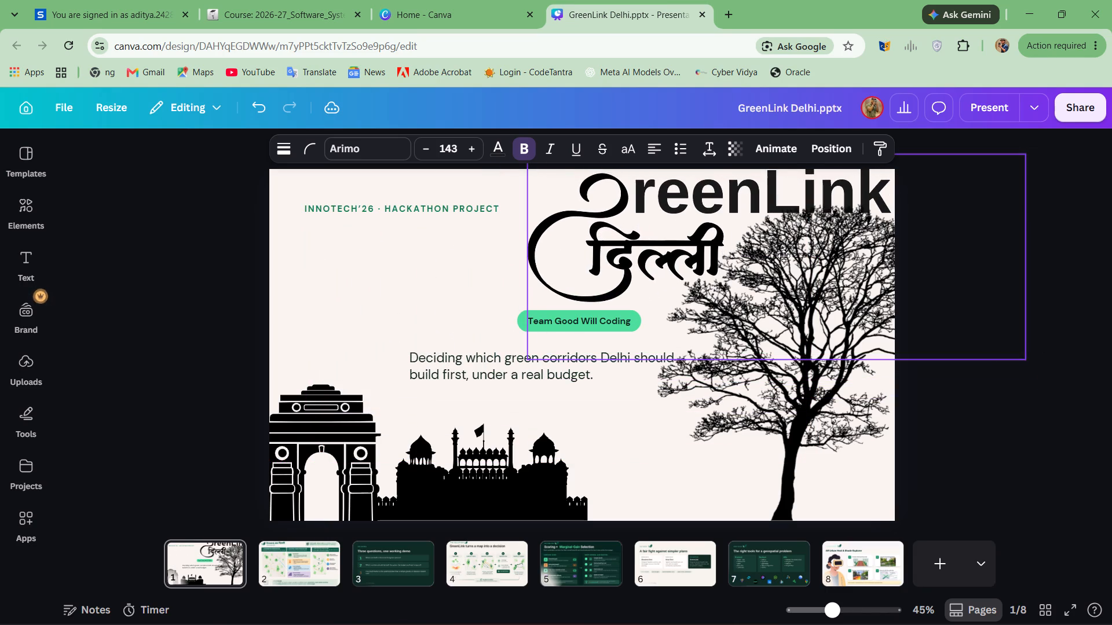
left_click_drag(784, 256, 759, 258)
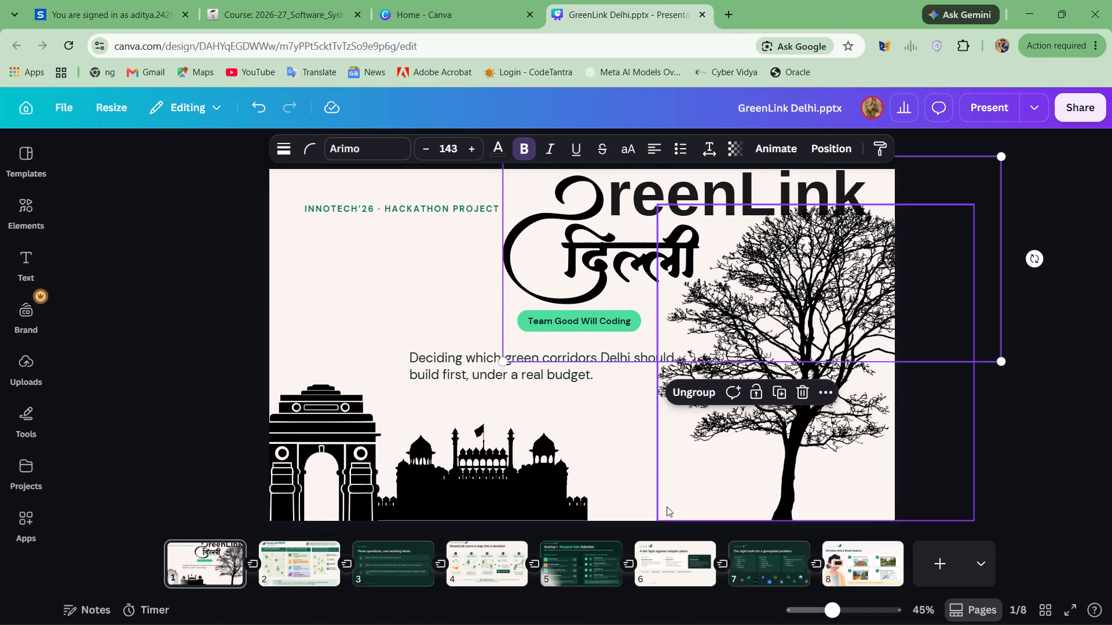
left_click(613, 475)
left_click_drag(597, 317, 579, 319)
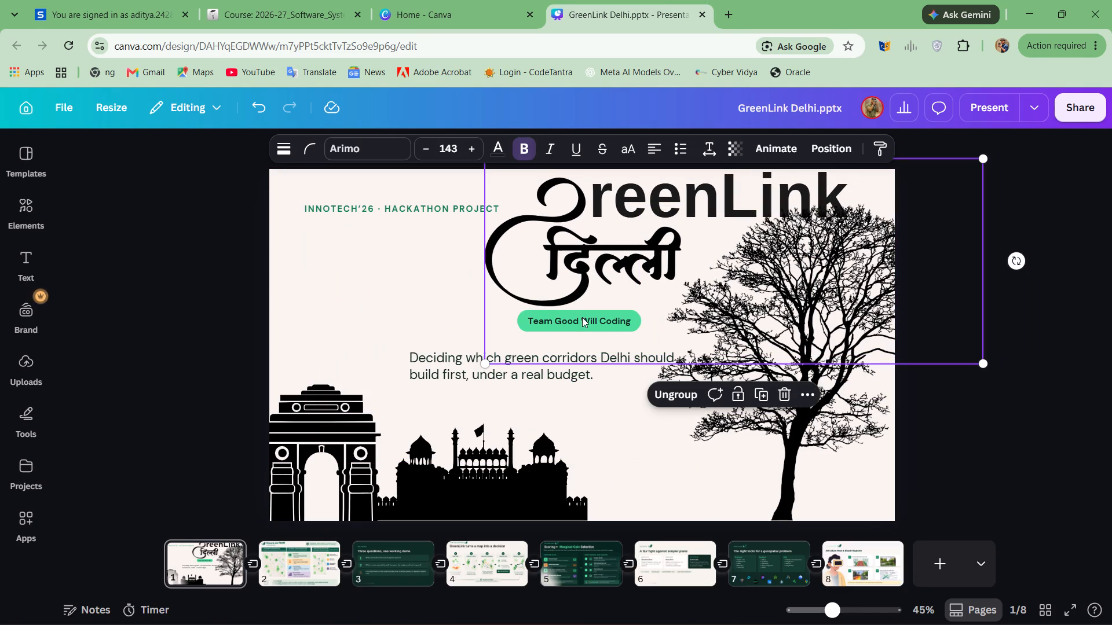
left_click_drag(582, 317, 418, 263)
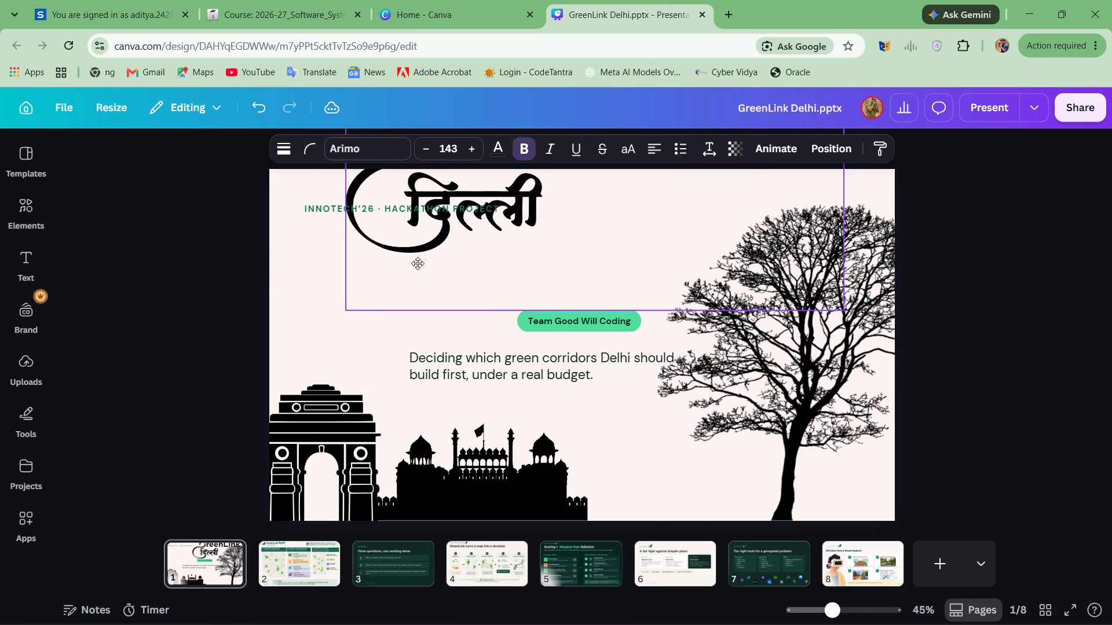
left_click_drag(418, 263, 364, 356)
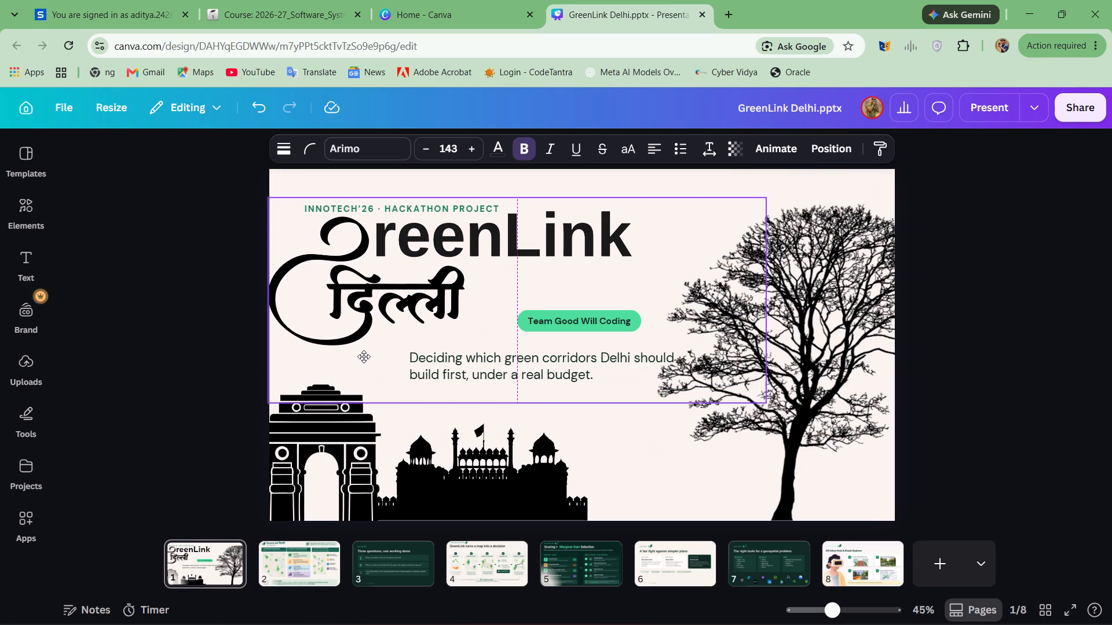
left_click_drag(364, 356, 365, 356)
left_click(667, 458)
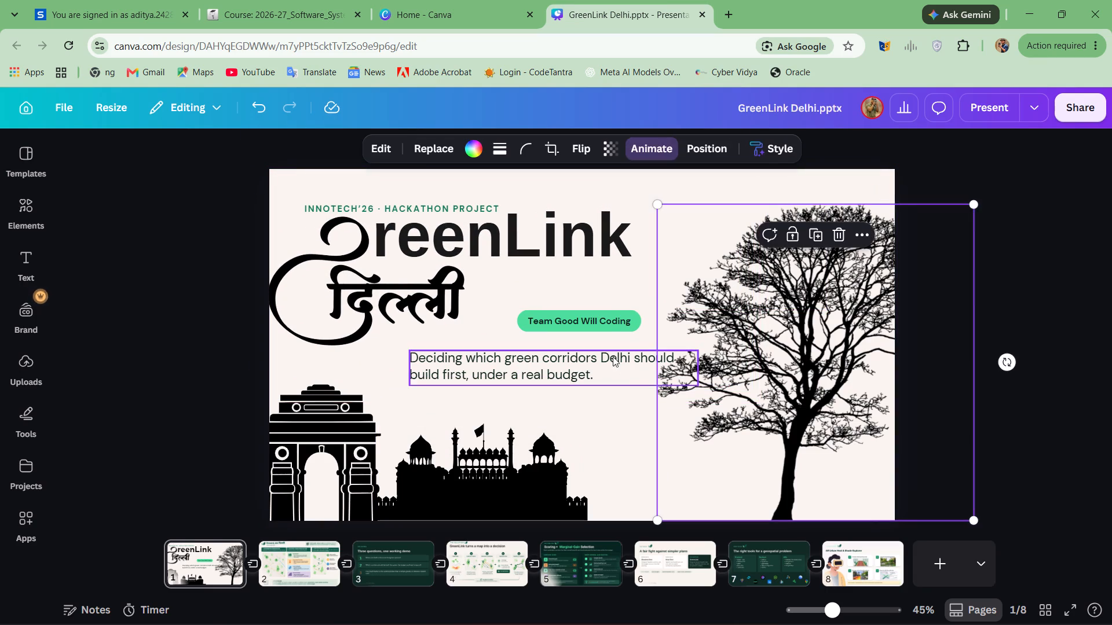
Move the "Deciding which green corridors" tagline left, below the Team Good Will Coding badge, aligning its text box with the badge's right edge.
left_click_drag(609, 354, 580, 384)
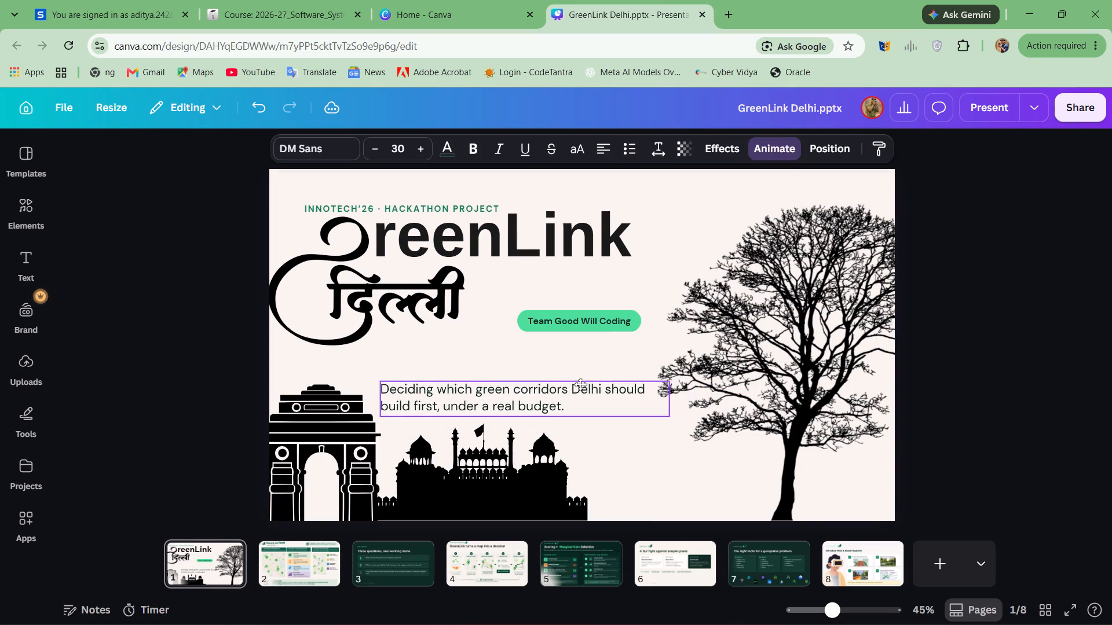
left_click_drag(580, 384, 570, 361)
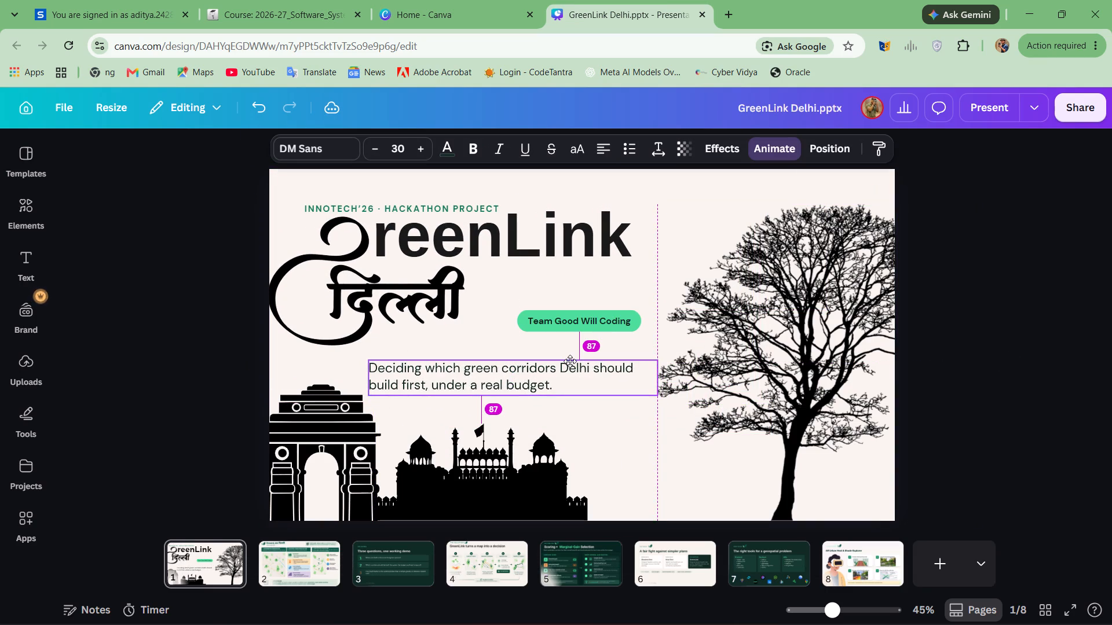
left_click_drag(570, 361, 568, 361)
left_click_drag(568, 361, 570, 359)
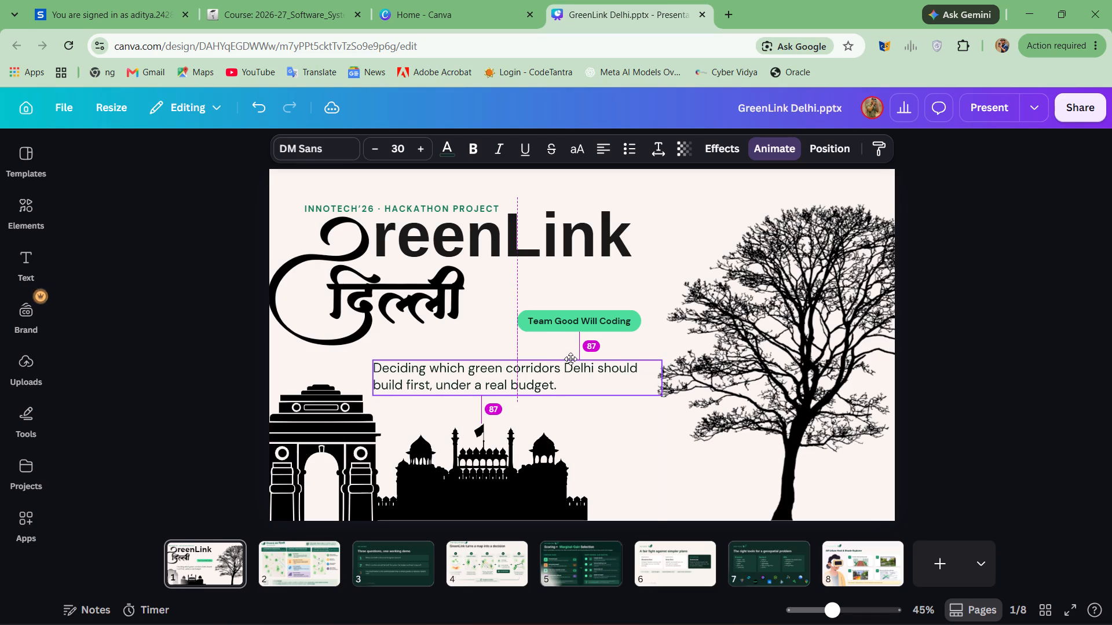
left_click_drag(570, 359, 572, 362)
left_click_drag(572, 362, 552, 353)
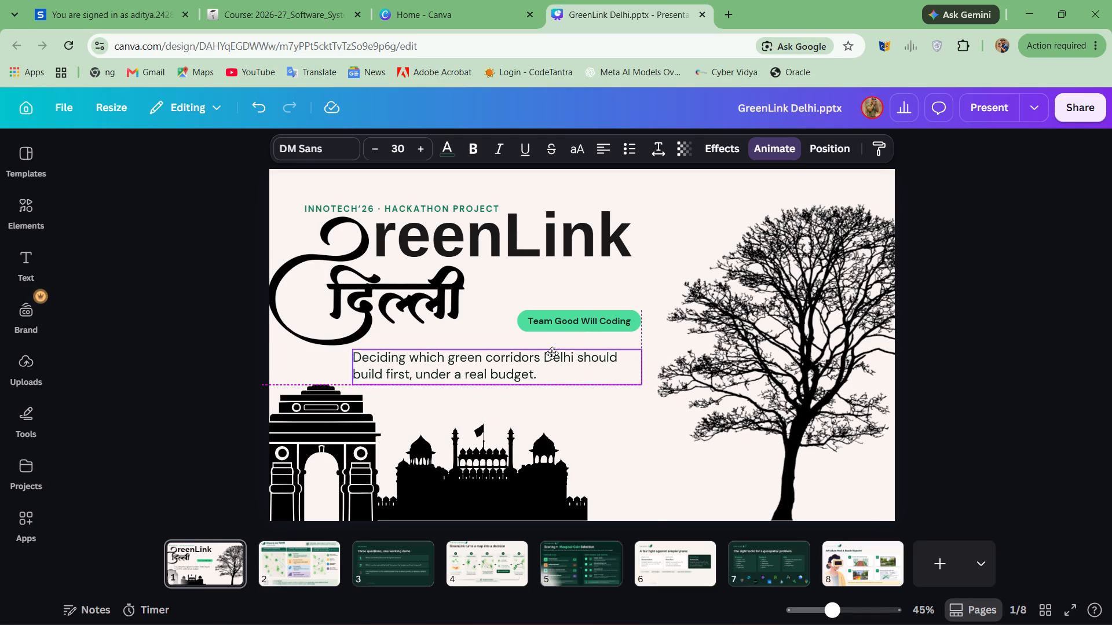
left_click_drag(552, 353, 553, 343)
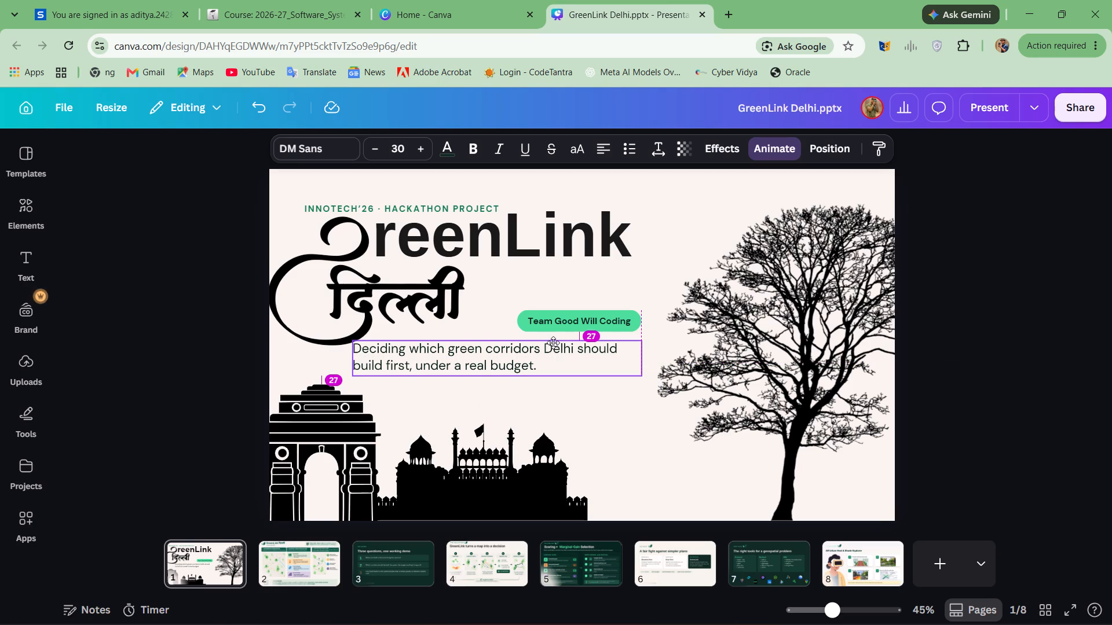
left_click_drag(553, 343, 553, 350)
left_click(627, 444)
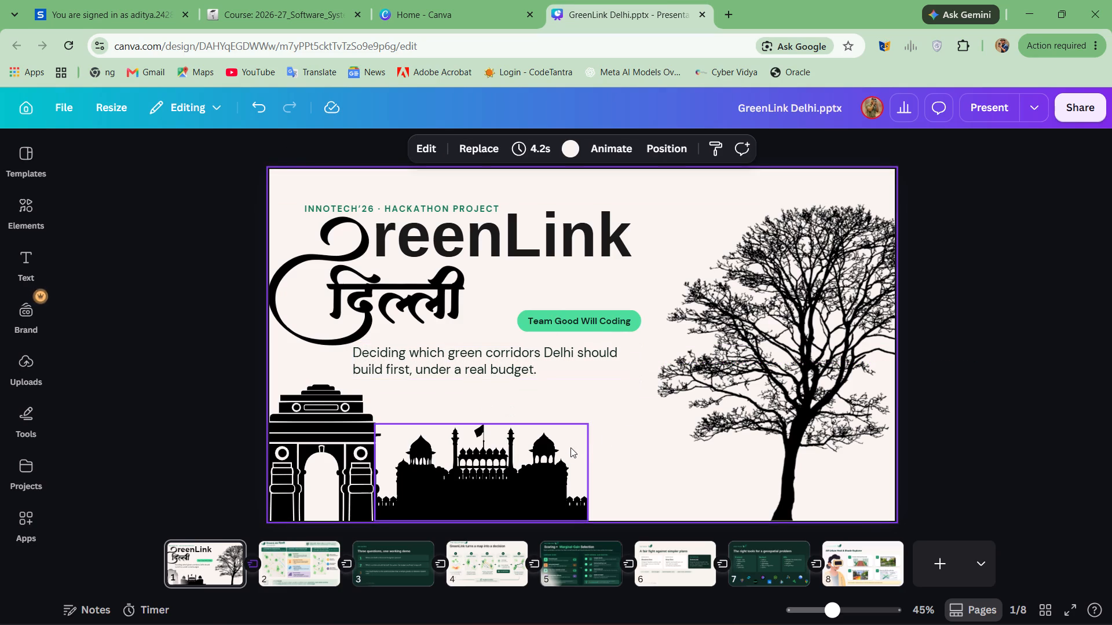
Enlarge the Red Fort silhouette beside India Gate until it spans to the slide's right edge, keeping its base on the bottom edge.
left_click_drag(568, 452, 572, 431)
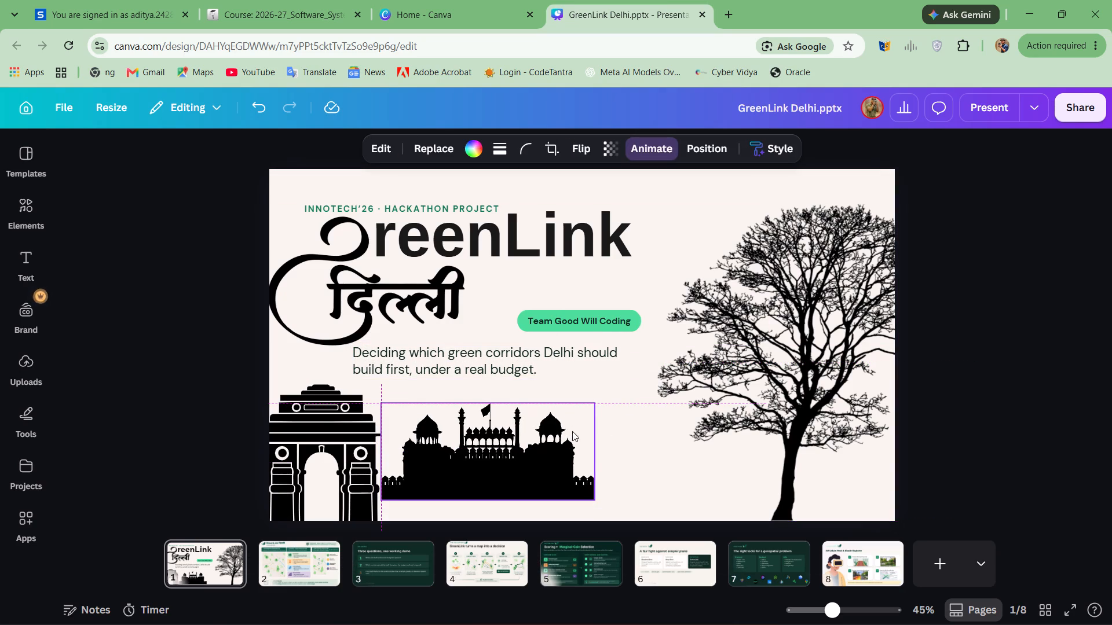
left_click_drag(592, 501, 599, 514)
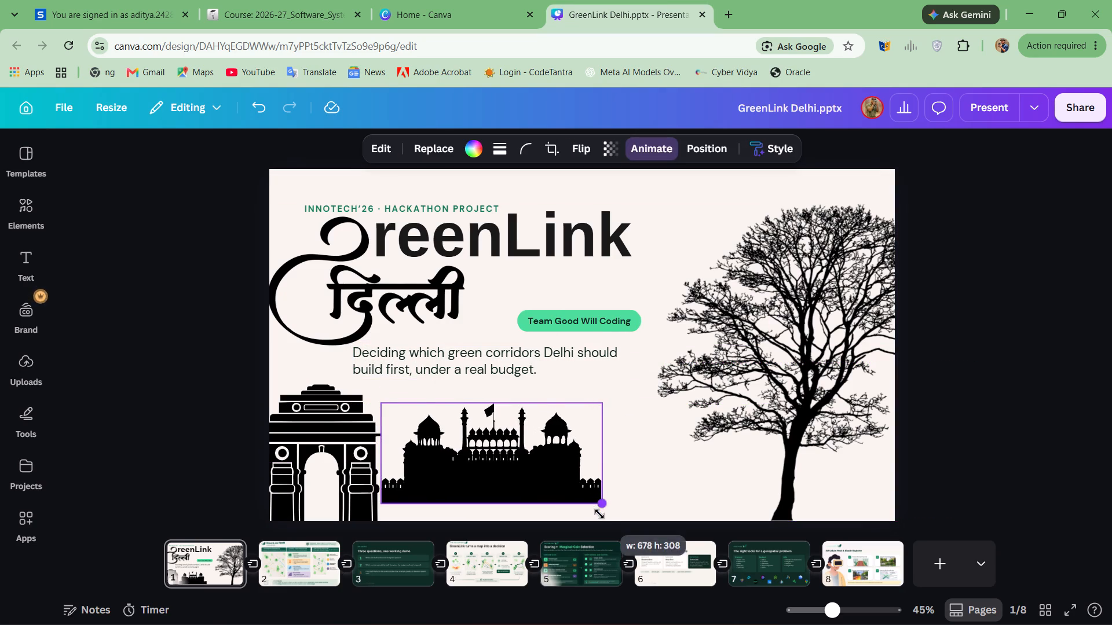
left_click_drag(599, 514, 628, 542)
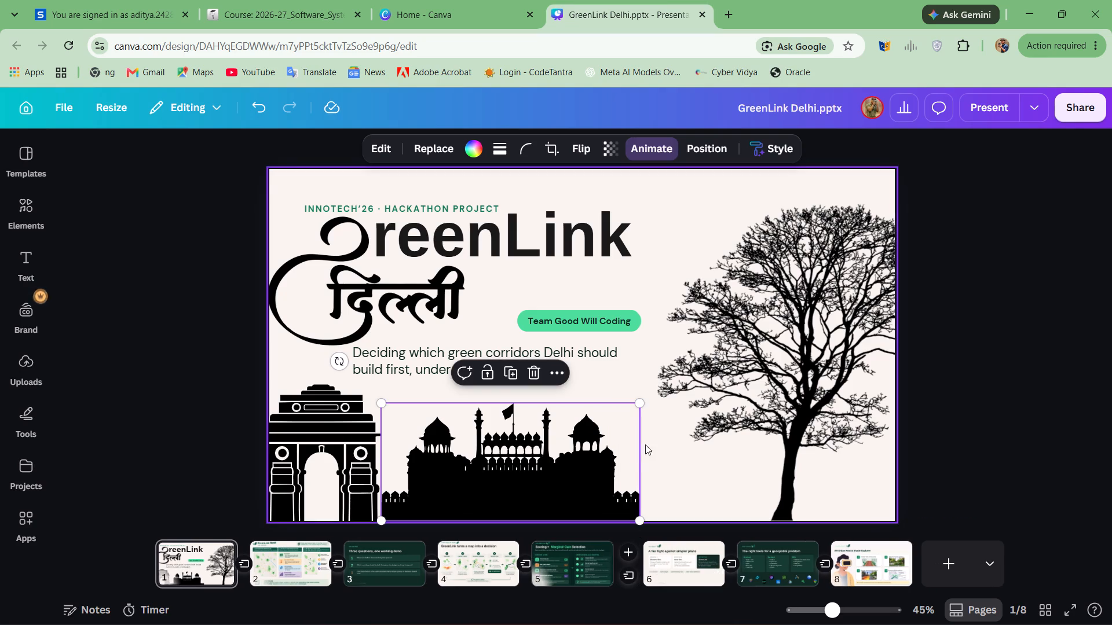
left_click(654, 460)
left_click(635, 451)
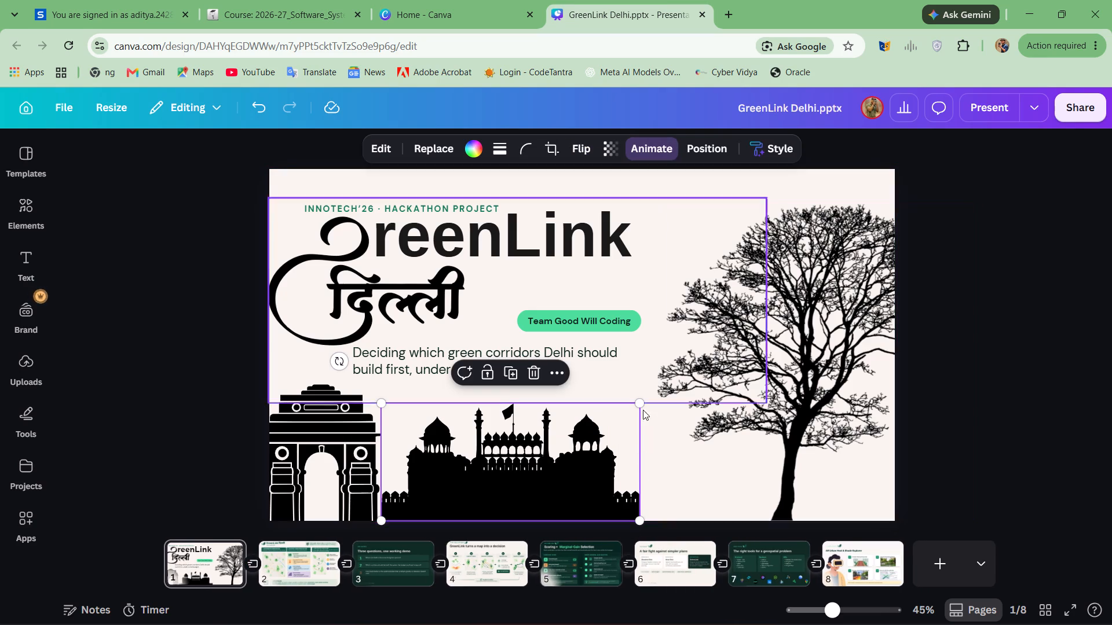
left_click_drag(641, 402, 703, 404)
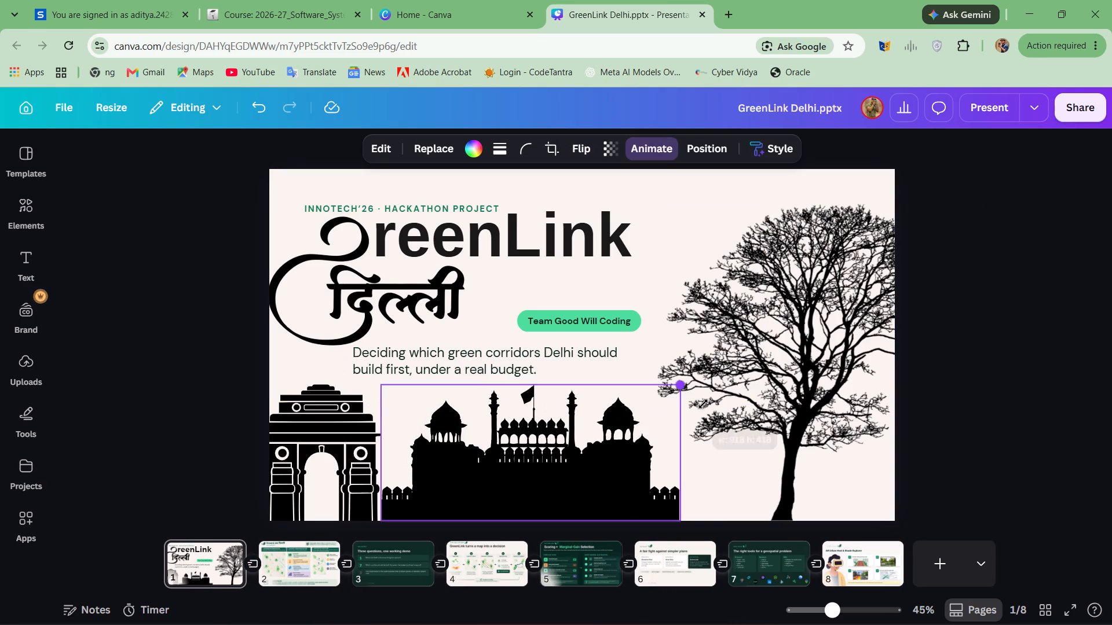
left_click_drag(703, 404, 851, 406)
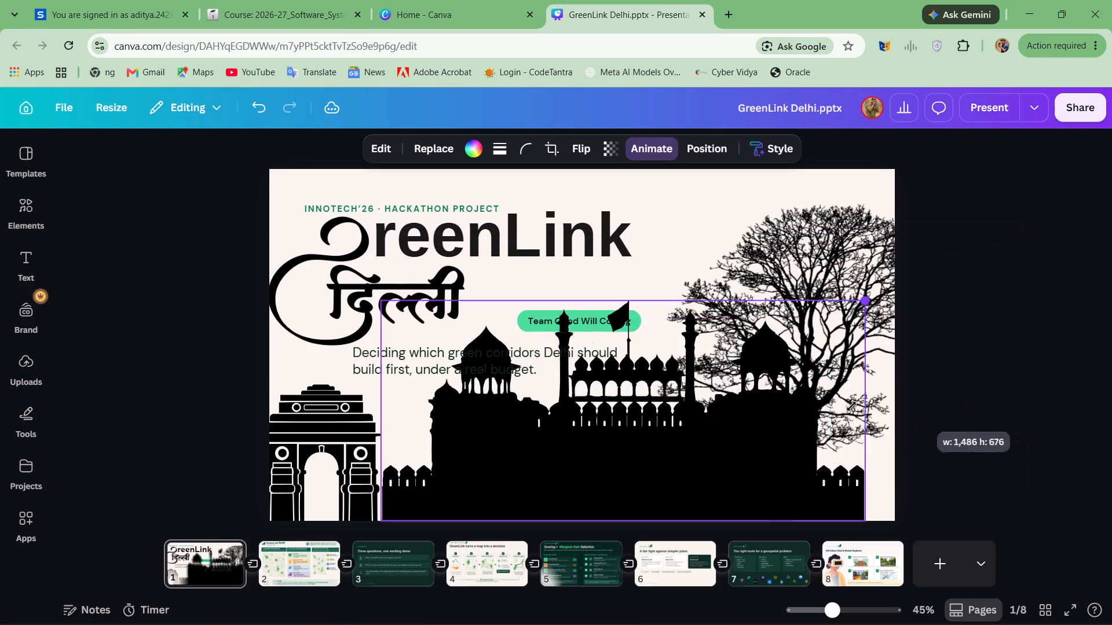
left_click_drag(851, 406, 945, 405)
Move the enlarged Red Fort silhouette up to the slide's top edge, over the GreenLink title and the tree.
left_click_drag(583, 510, 522, 511)
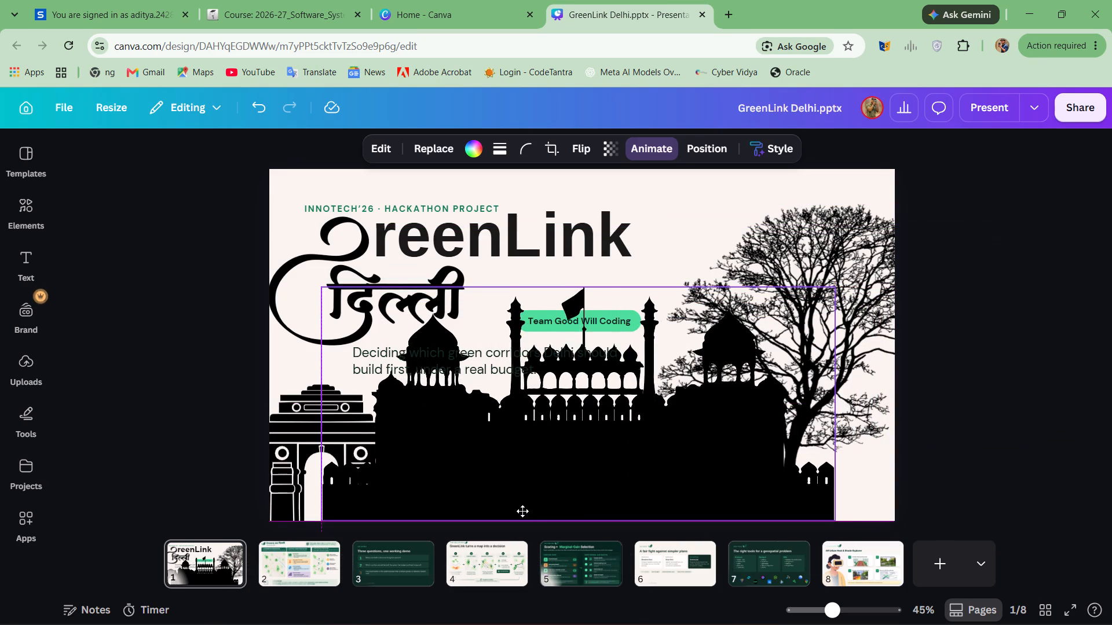
left_click_drag(522, 511, 551, 486)
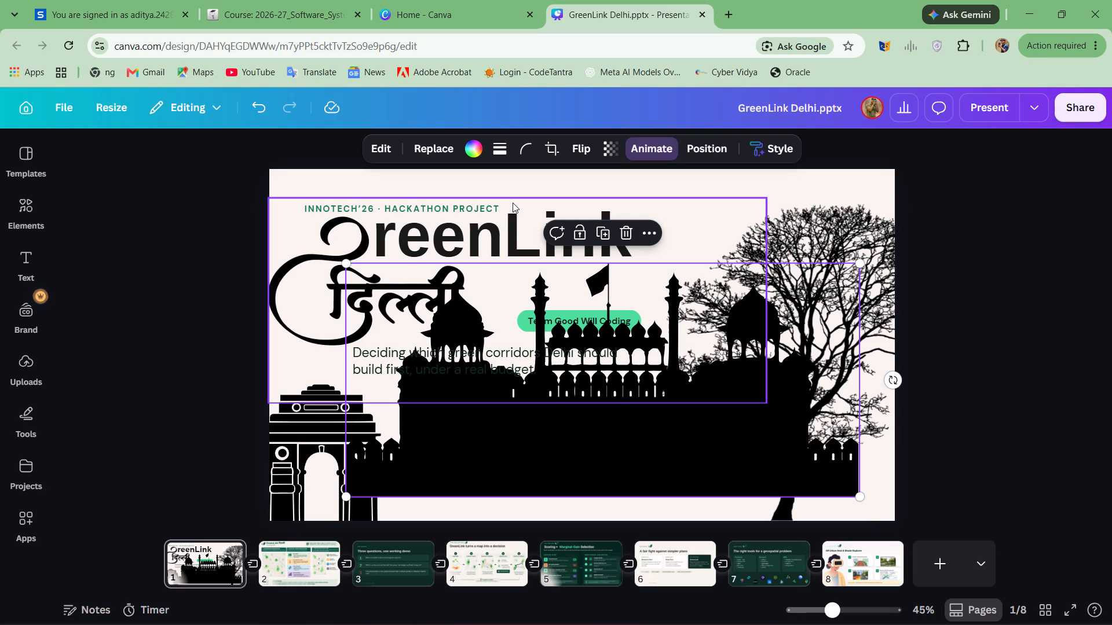
left_click_drag(593, 337, 598, 305)
left_click_drag(598, 305, 601, 244)
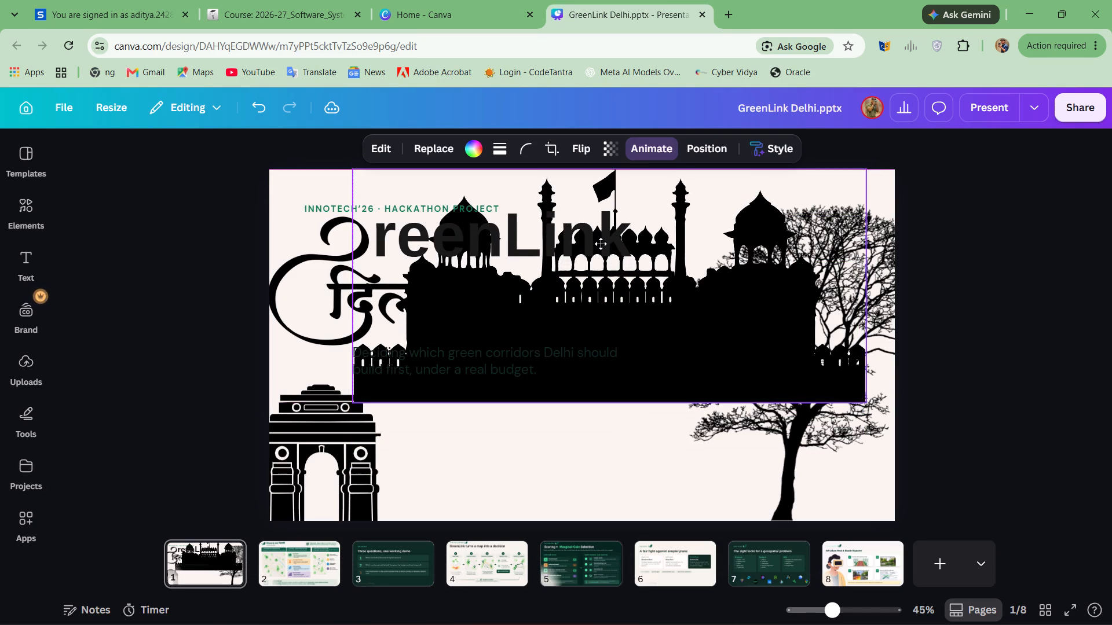
left_click_drag(601, 244, 600, 247)
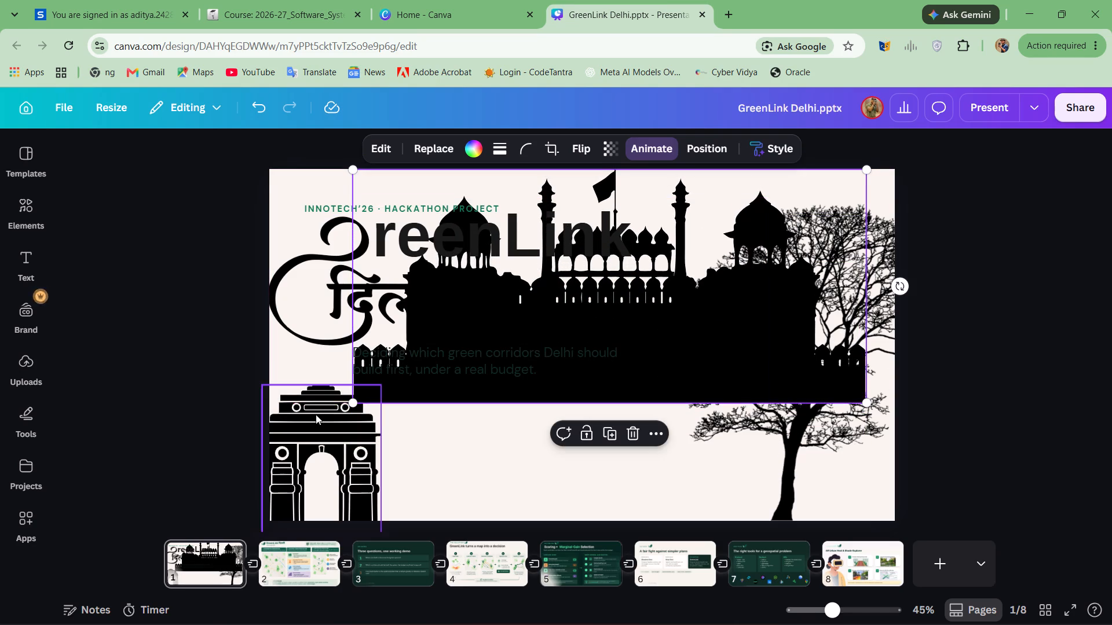
Scale the Red Fort silhouette up to the full slide width, keeping its top on the slide's top edge.
left_click_drag(352, 402, 341, 470)
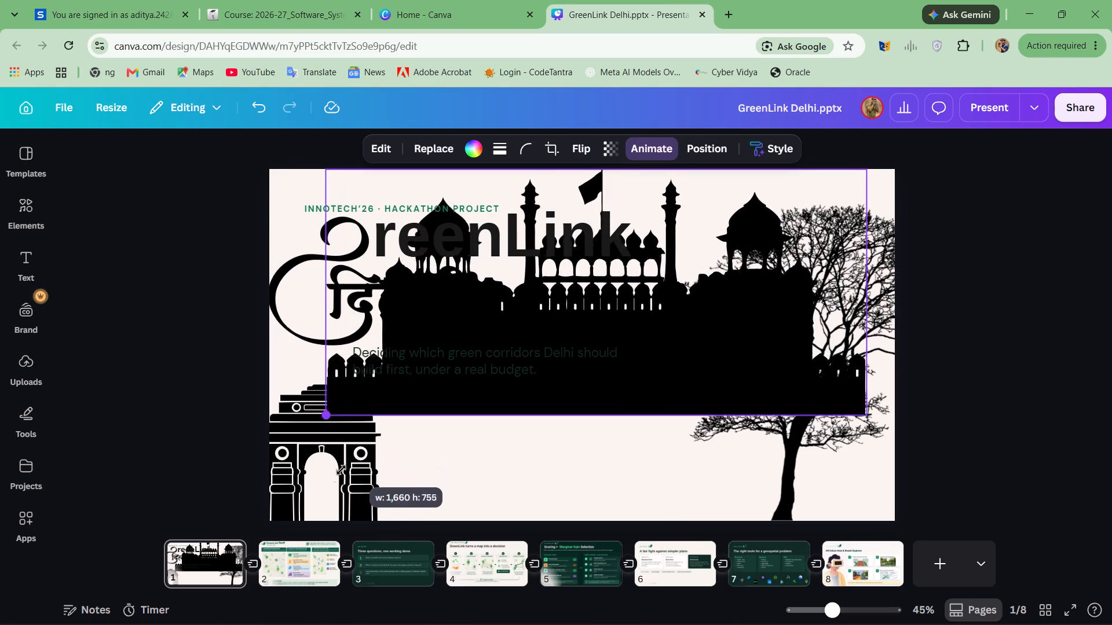
left_click_drag(341, 470, 301, 511)
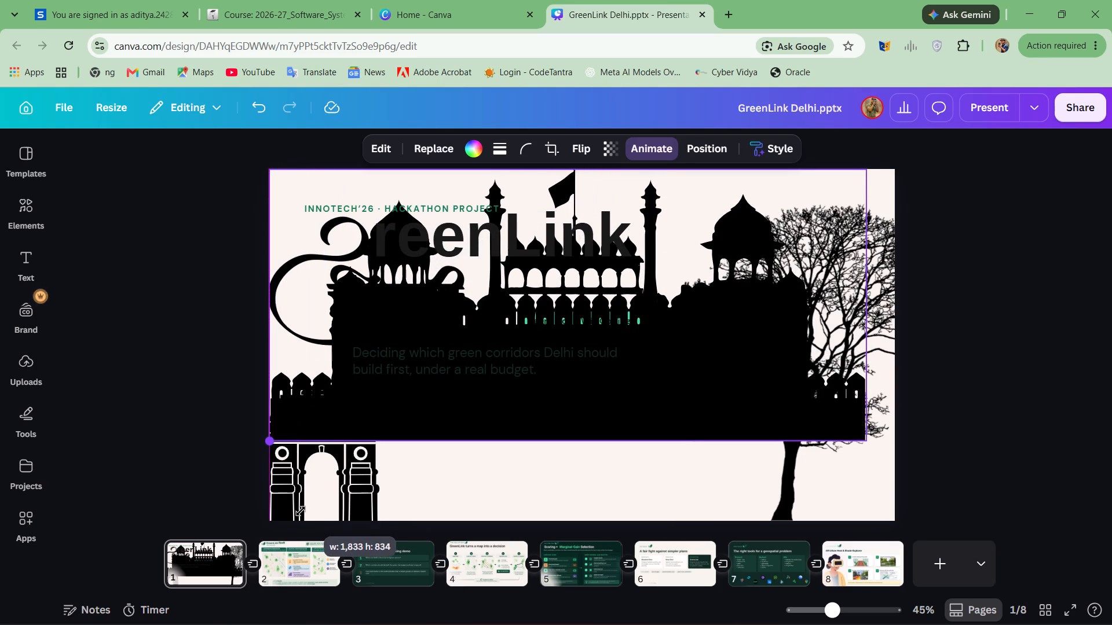
left_click_drag(301, 511, 301, 511)
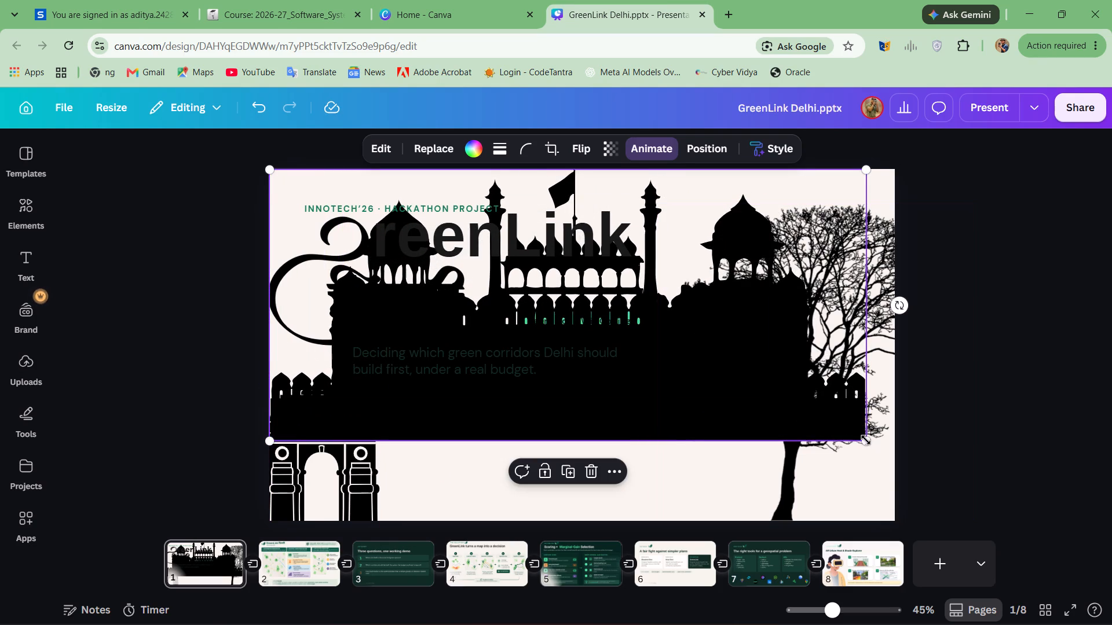
left_click_drag(866, 440, 887, 467)
Move the "Deciding which green corridors" tagline down into the blank strip below the Red Fort, beside India Gate.
left_click_drag(617, 377, 626, 444)
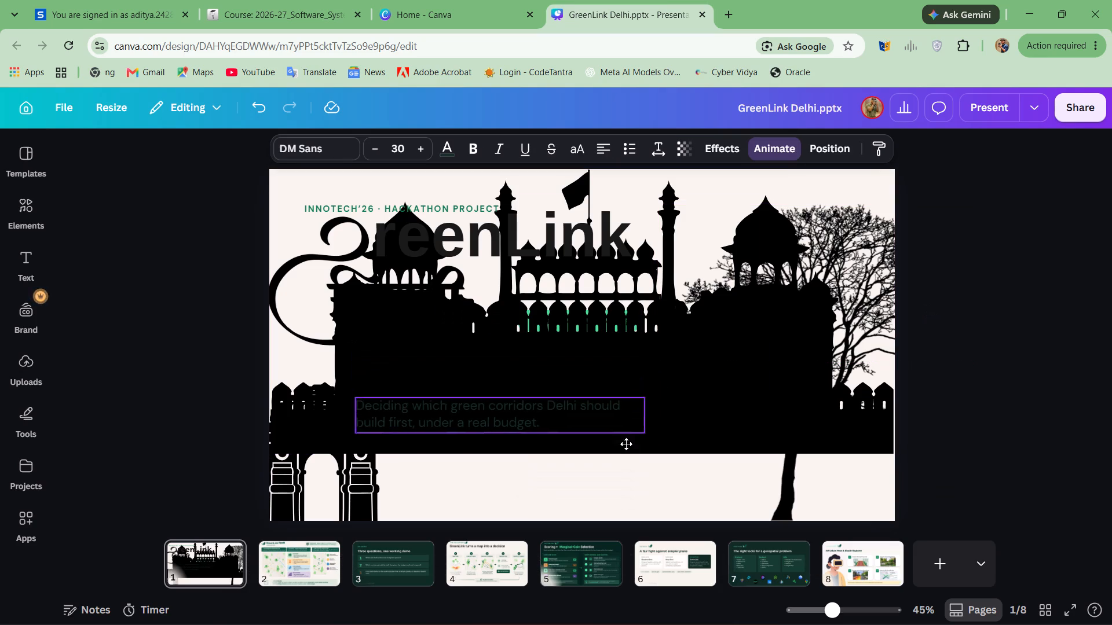
left_click_drag(626, 444, 645, 487)
left_click(722, 407)
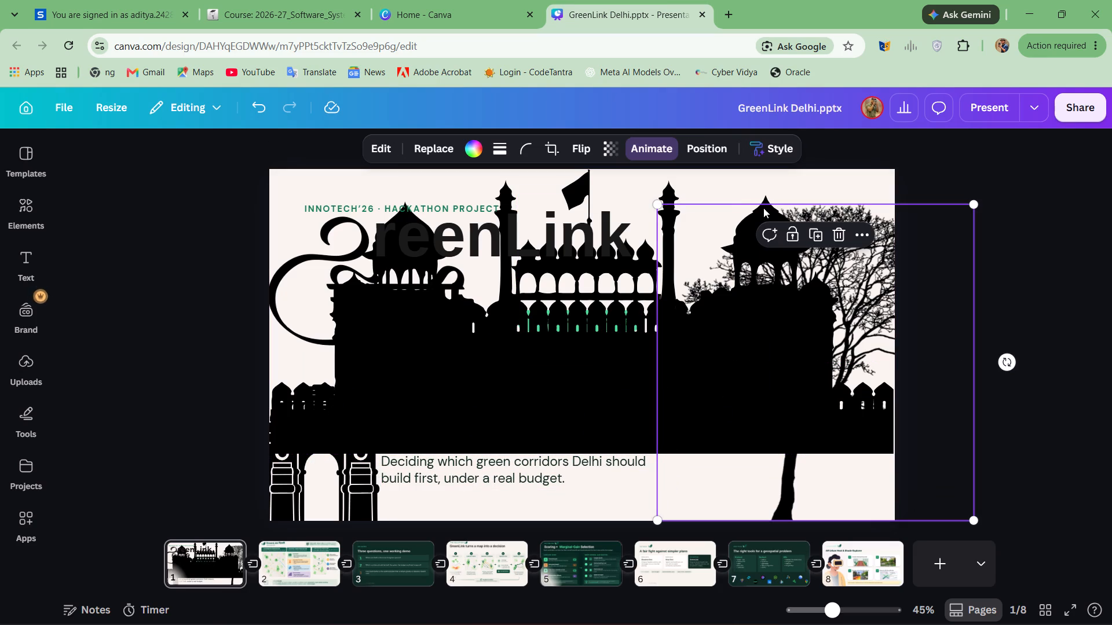
Lower the India Gate silhouette until its top meets the Red Fort's base, flush with the slide's left edge.
left_click_drag(303, 451, 303, 523)
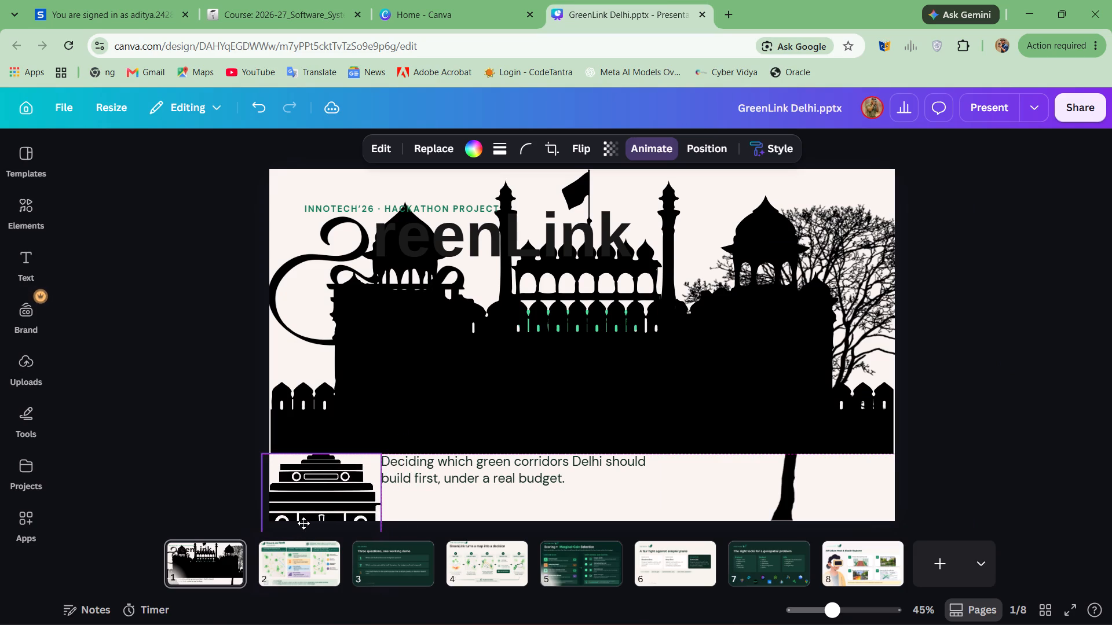
left_click_drag(303, 523, 309, 521)
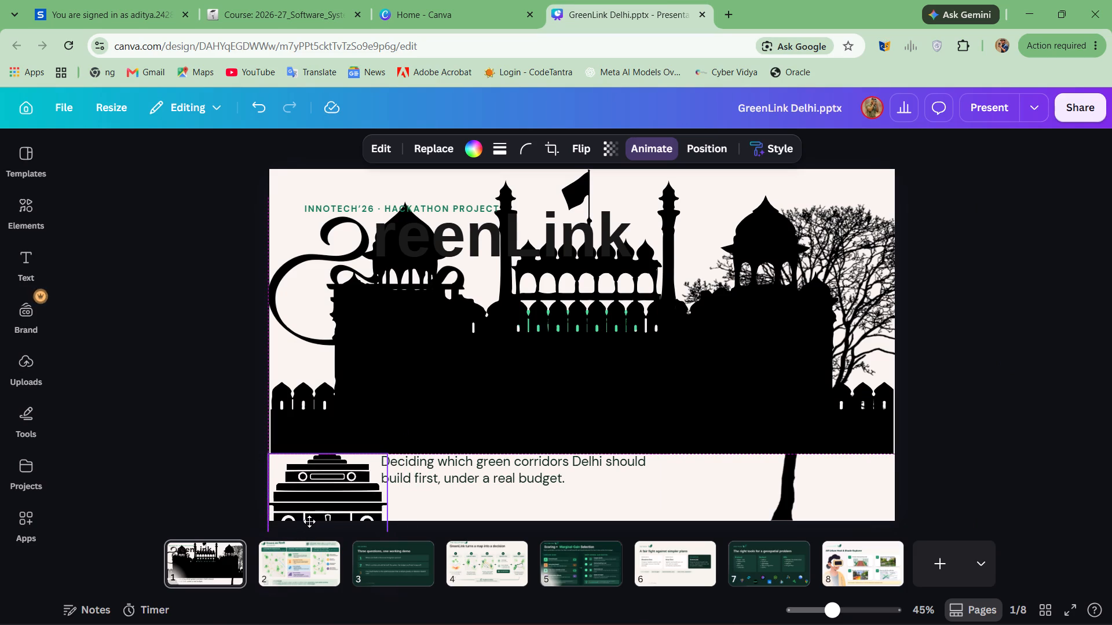
left_click_drag(309, 521, 315, 521)
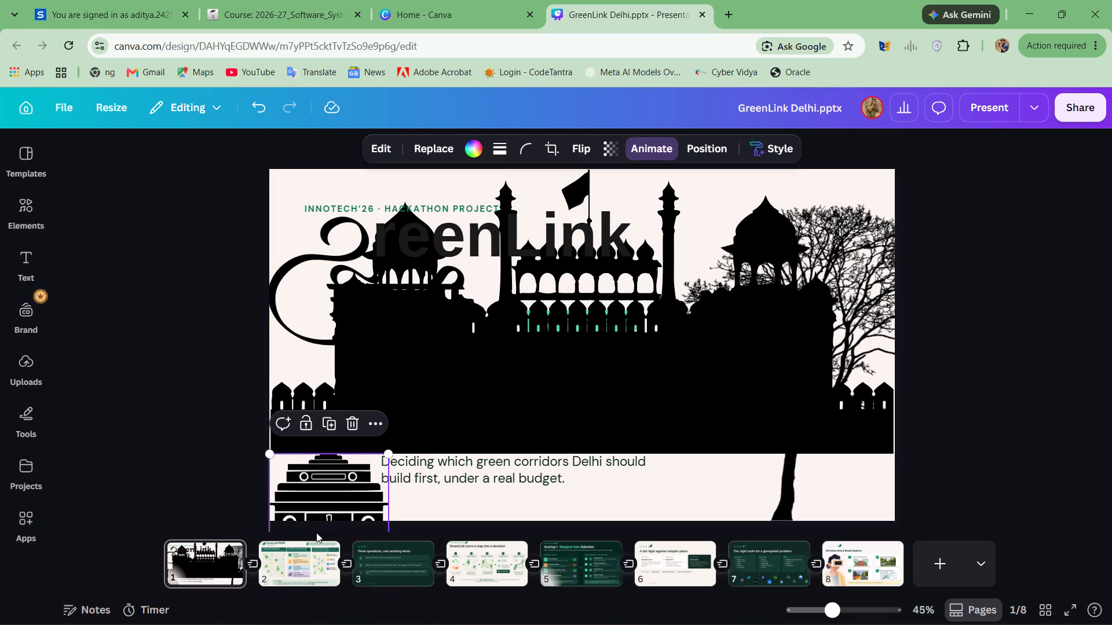
Shift the full-width Red Fort silhouette slightly up and to the left.
left_click(444, 410)
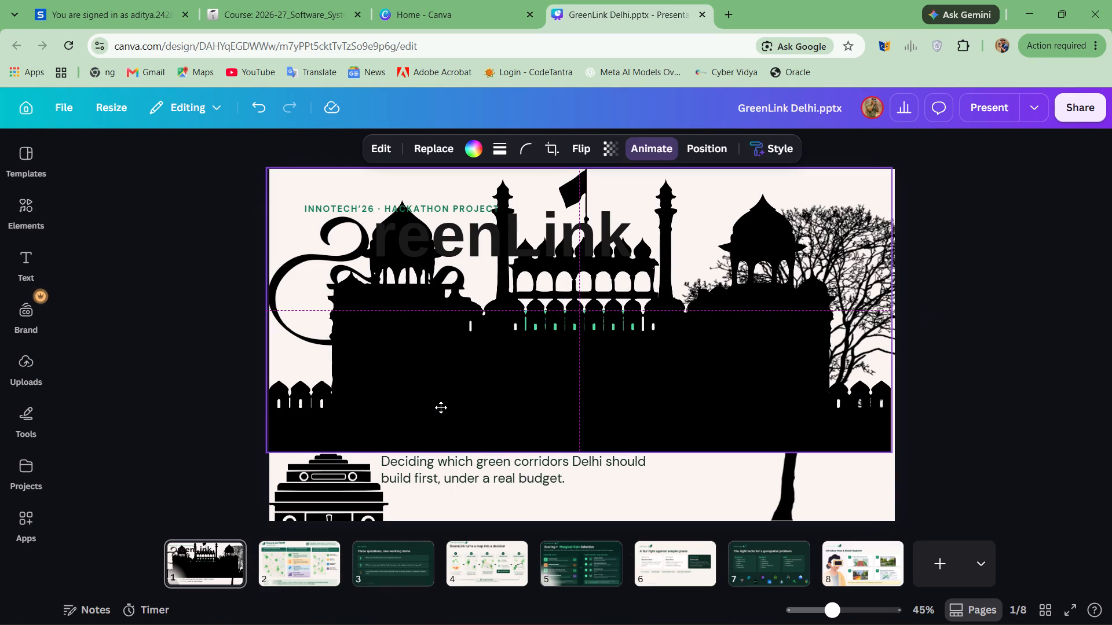
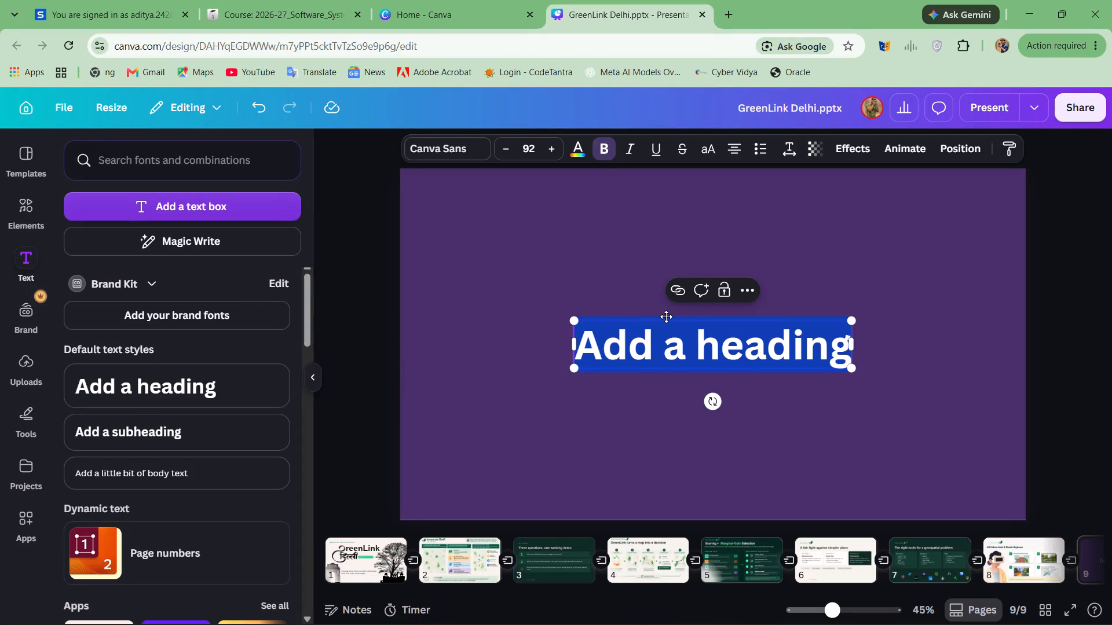
Replace the placeholder heading on purple slide 9 with "Hey" followed by an empty second line.
type("Hy")
key("BackSpace")
type("ey")
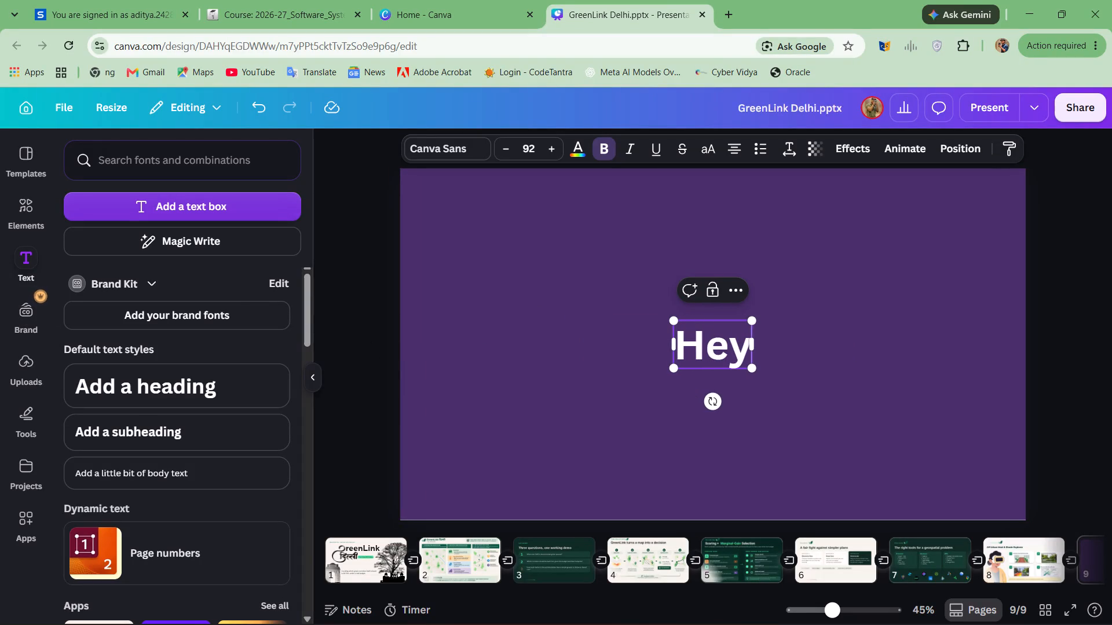
key("space")
key("Return")
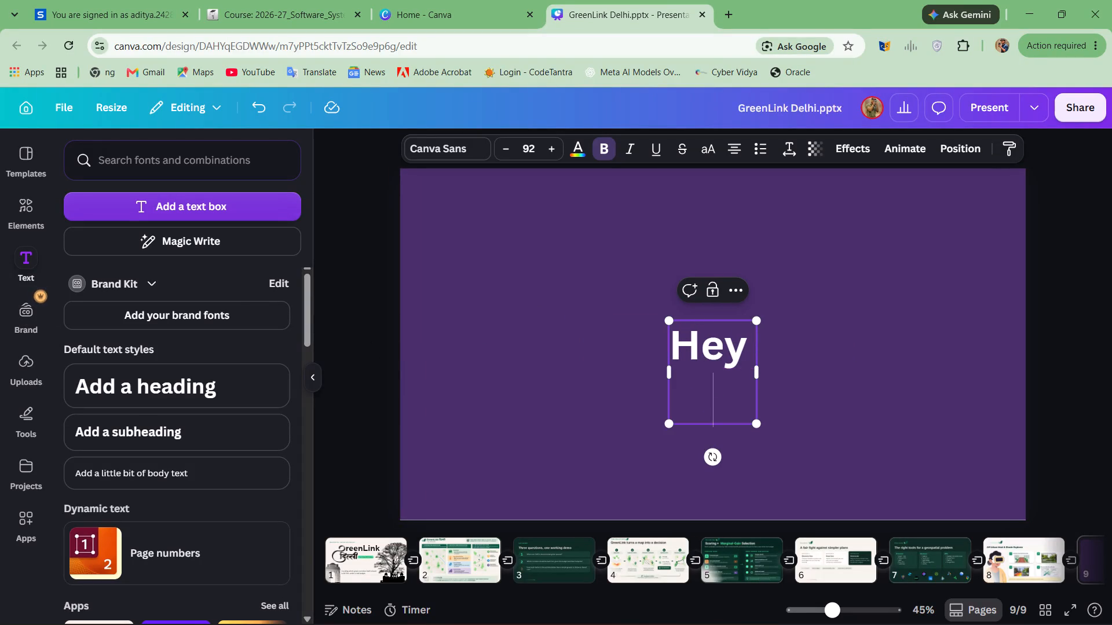
left_click(1041, 254)
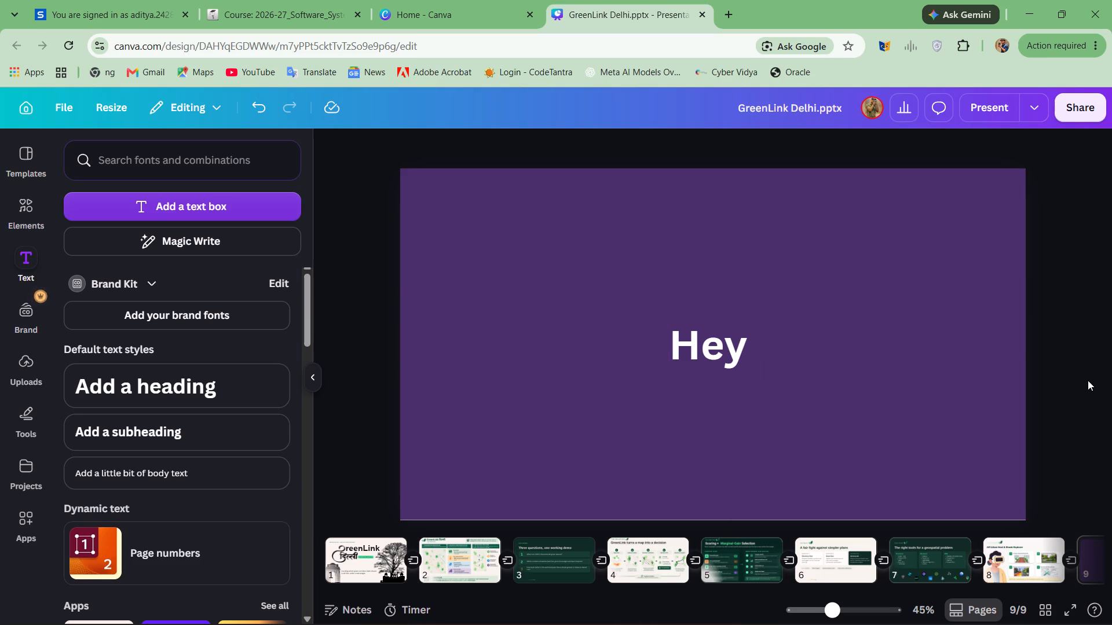
Scale the "Hey" heading up to about font size 366 and place it in the left half of the slide, near the upper edge.
left_click_drag(741, 361, 642, 274)
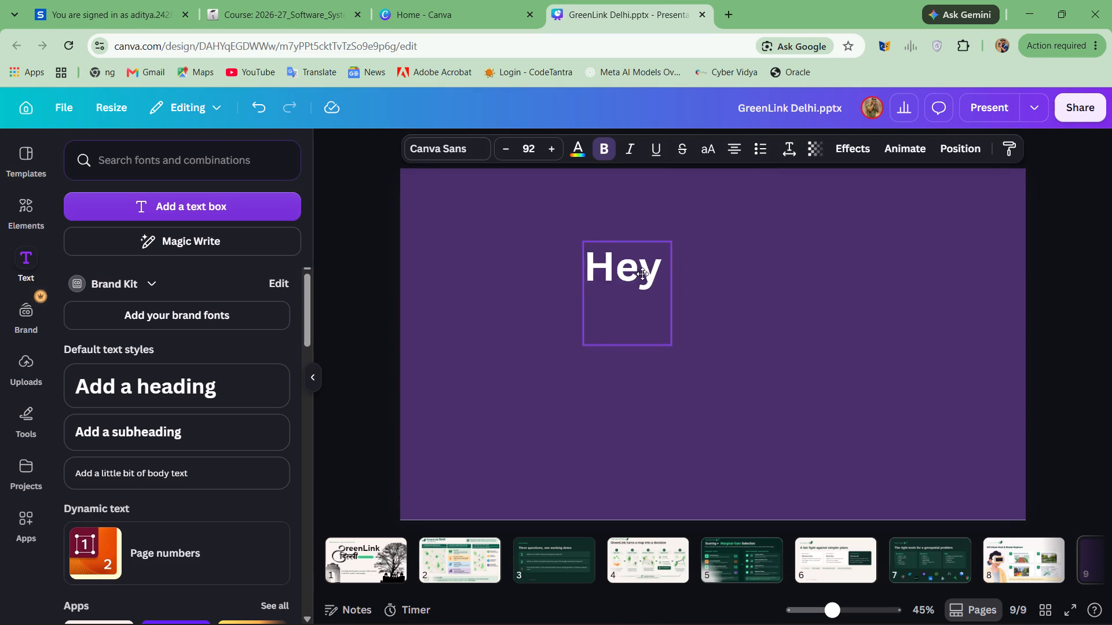
left_click_drag(642, 274, 631, 264)
left_click_drag(649, 325, 1047, 440)
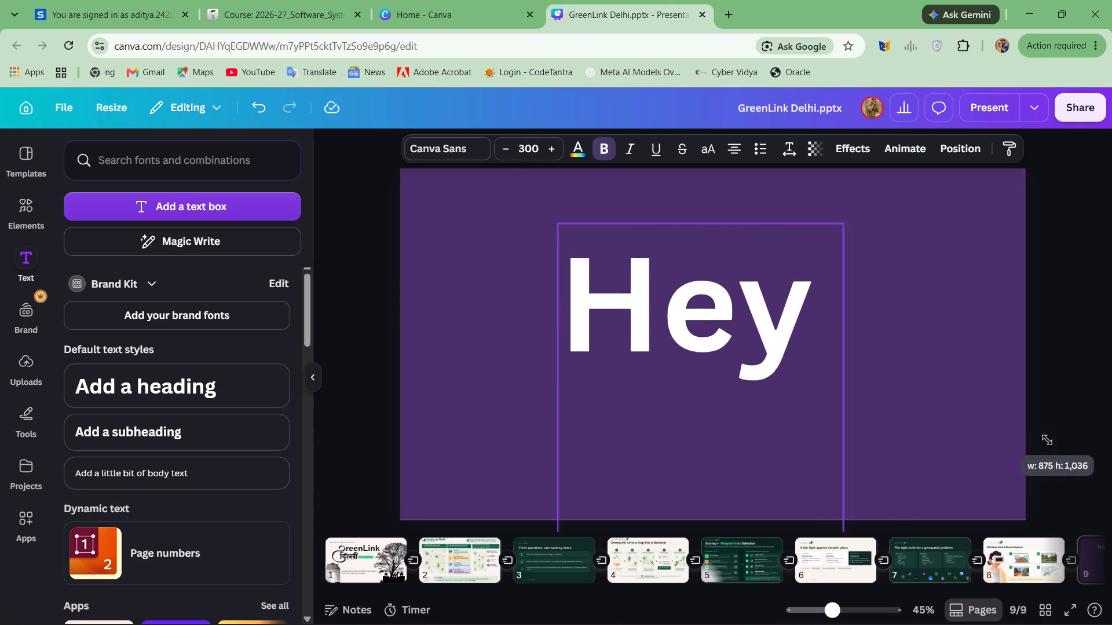
left_click_drag(1047, 440, 1111, 460)
left_click_drag(762, 422, 708, 433)
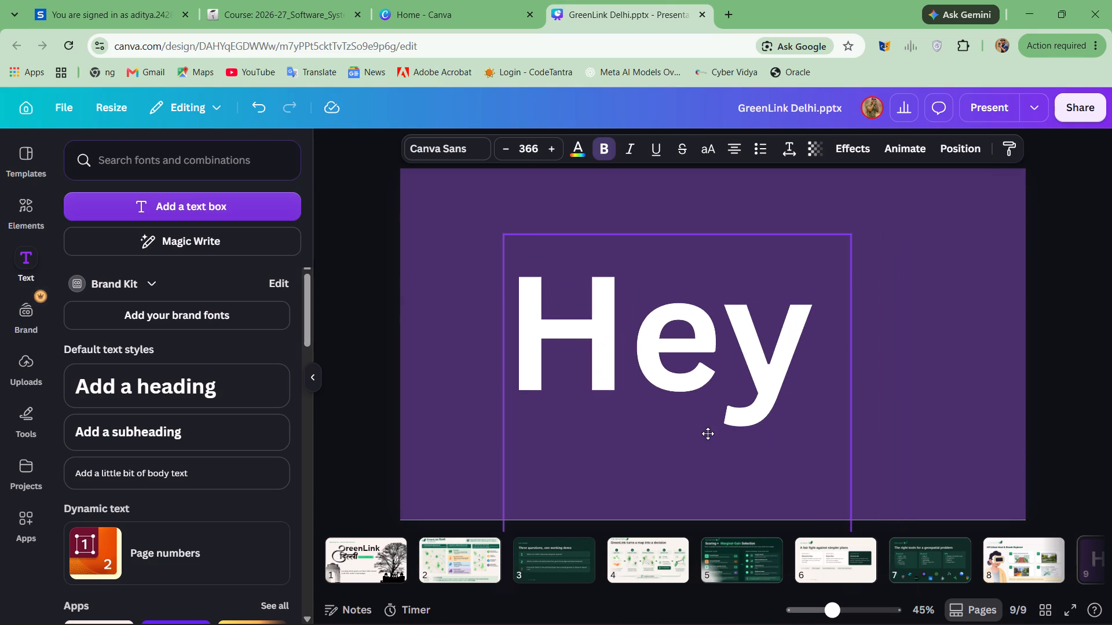
left_click_drag(708, 433, 643, 404)
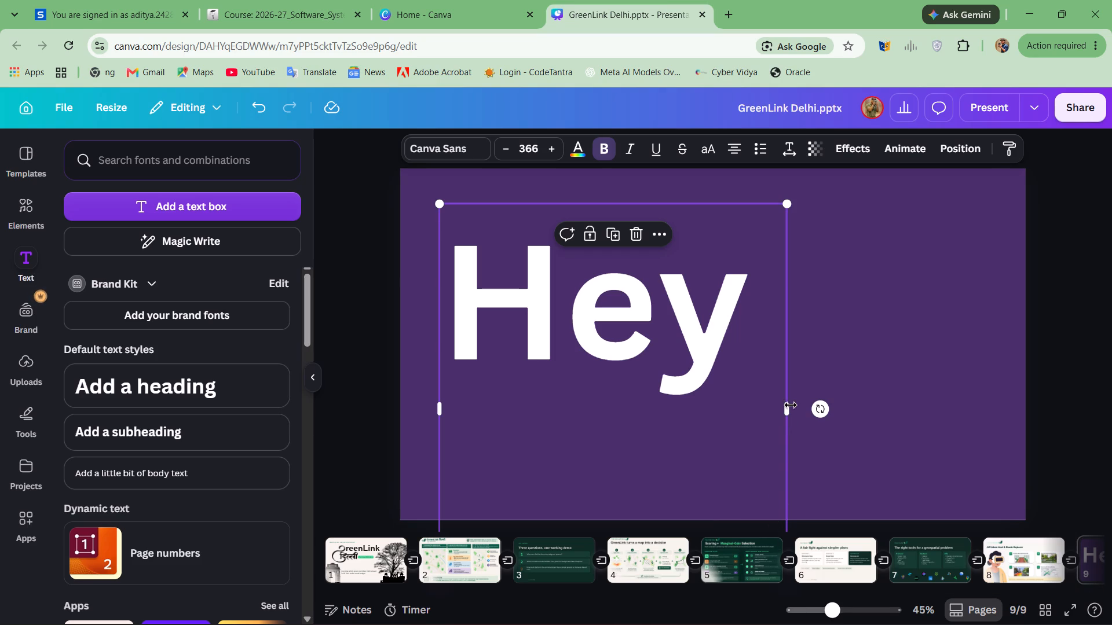
Widen the "Hey" text box to span the slide's full width and lower it slightly so the word sits near the centre.
left_click_drag(791, 405, 1033, 431)
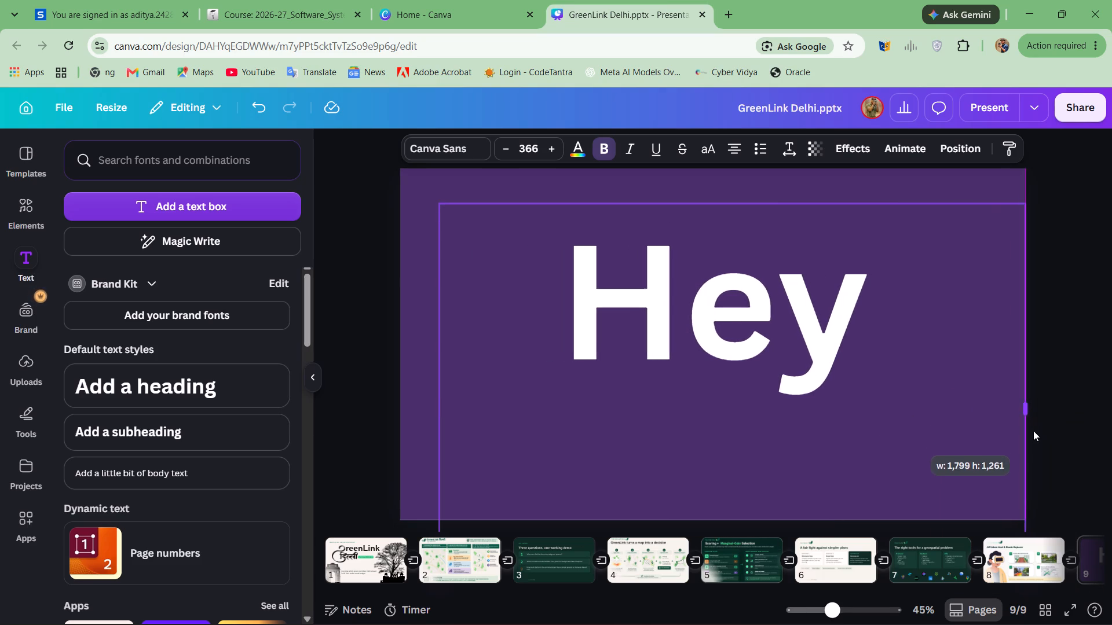
left_click_drag(1033, 431, 1033, 463)
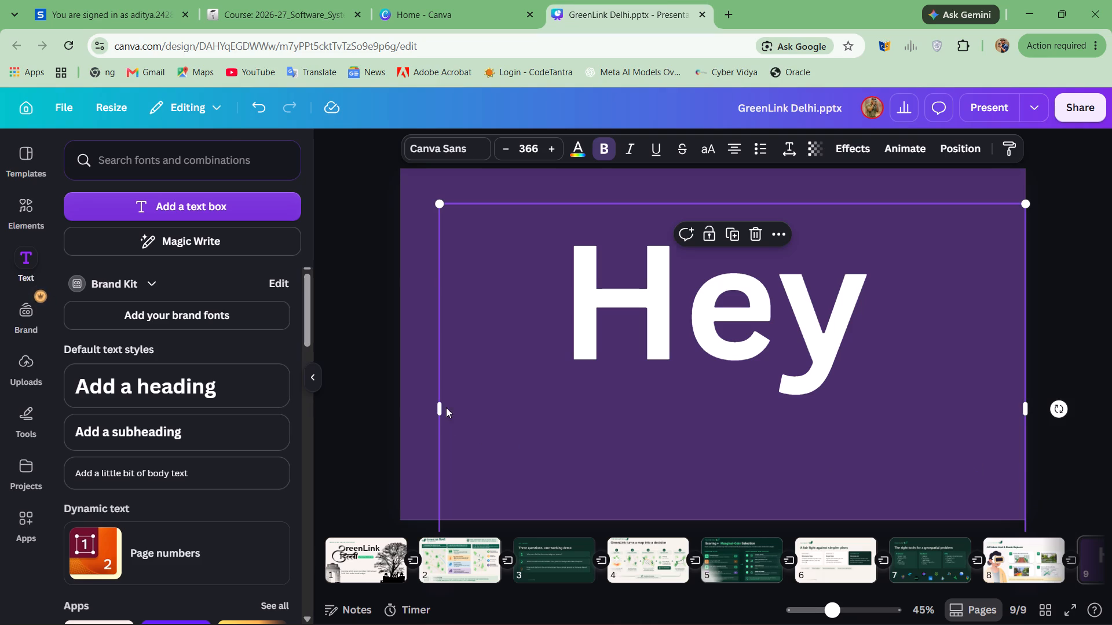
left_click_drag(438, 408, 393, 423)
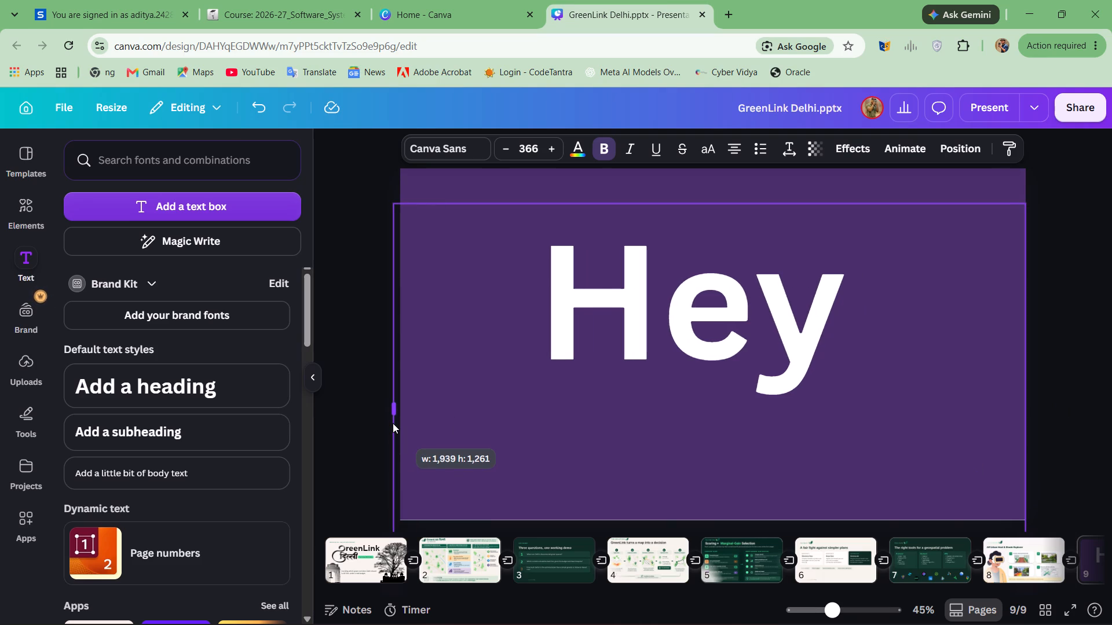
left_click_drag(393, 423, 397, 423)
left_click_drag(581, 431, 581, 448)
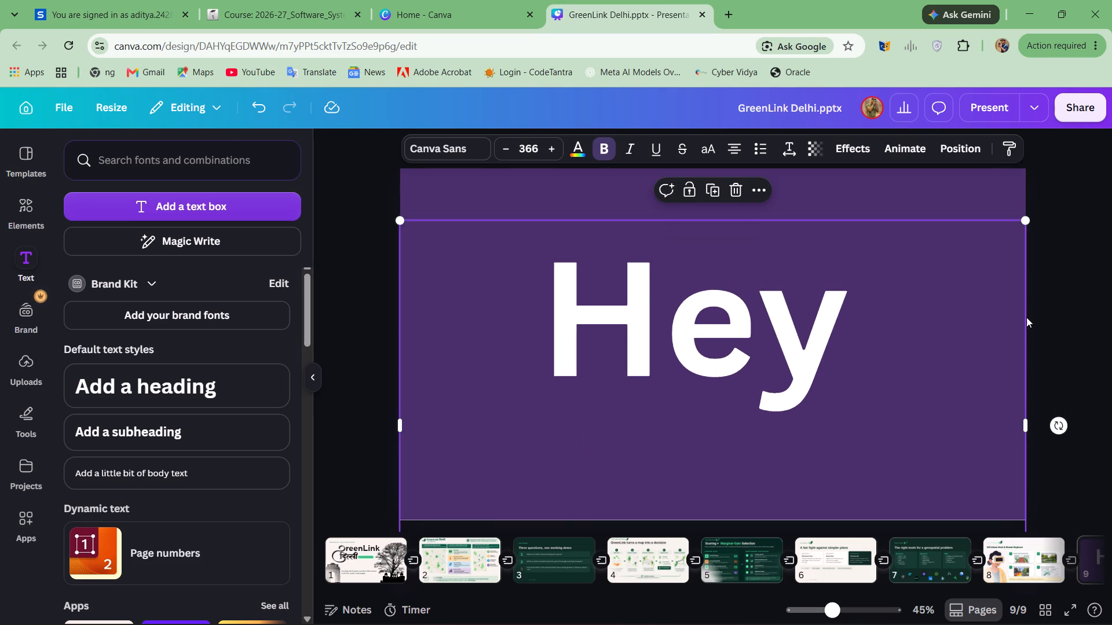
left_click(1065, 306)
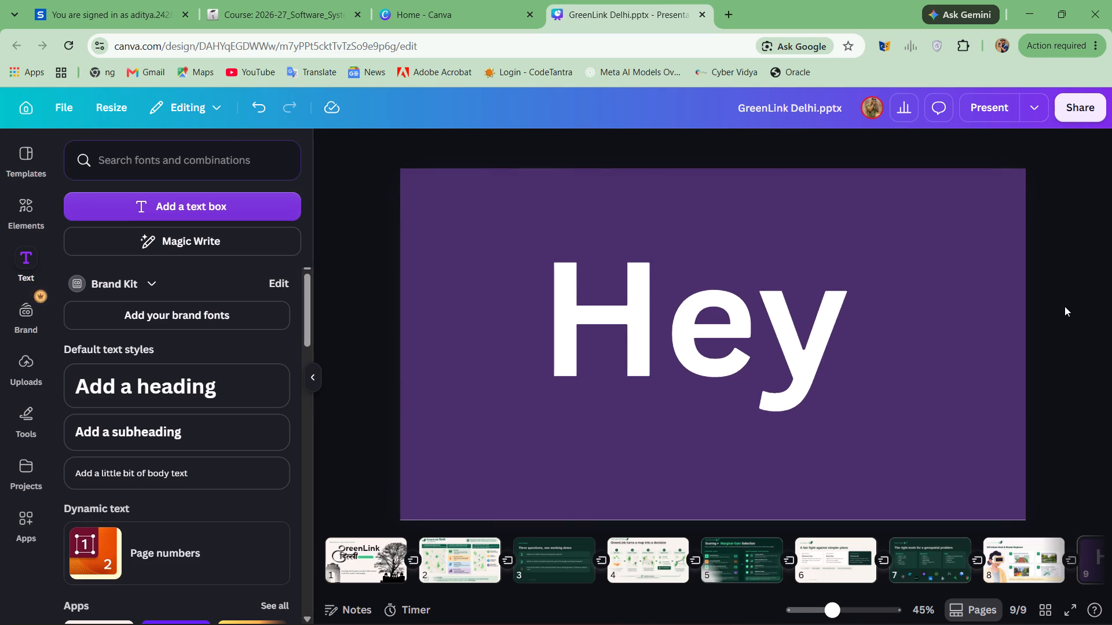
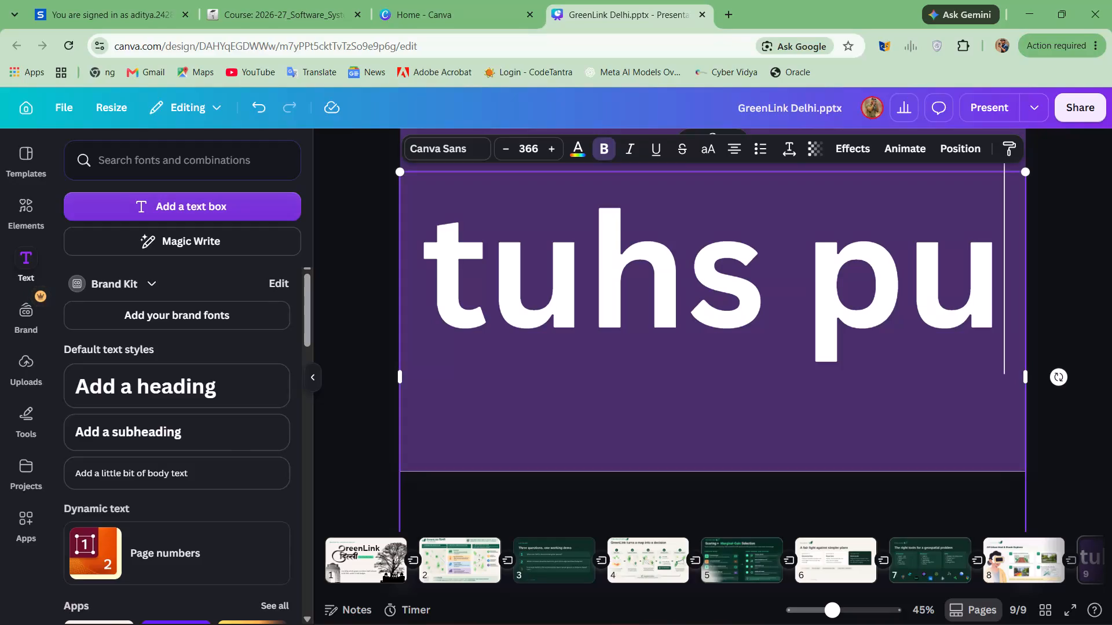
Replace all of the text in slide 9's heading with "yhw tnod ouy tush pu".
key("ctrl+a")
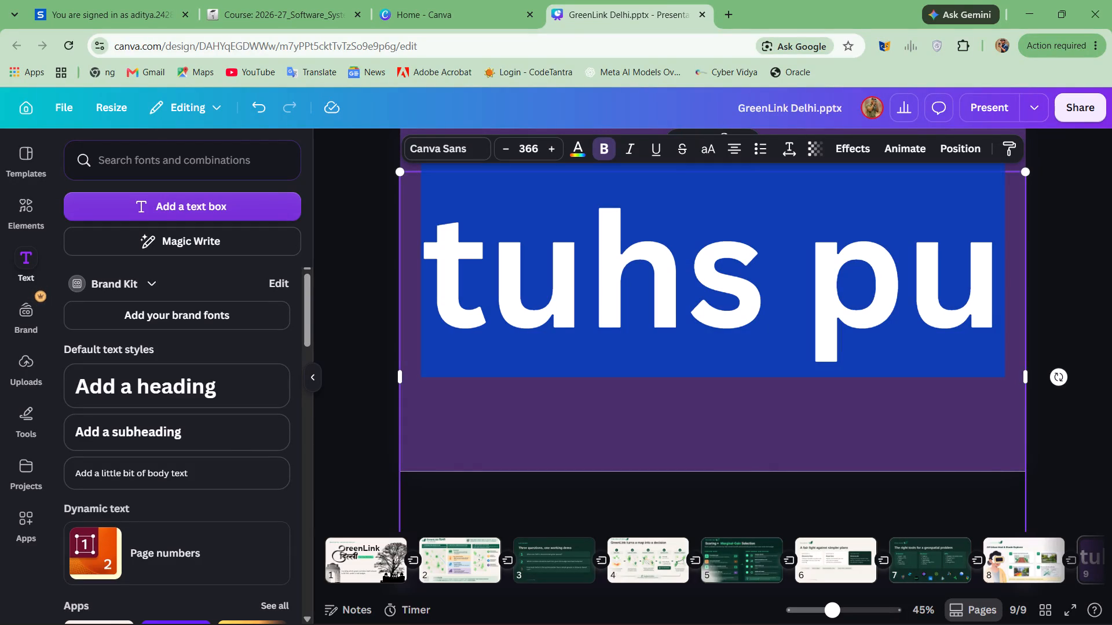
type("yhw")
key("space")
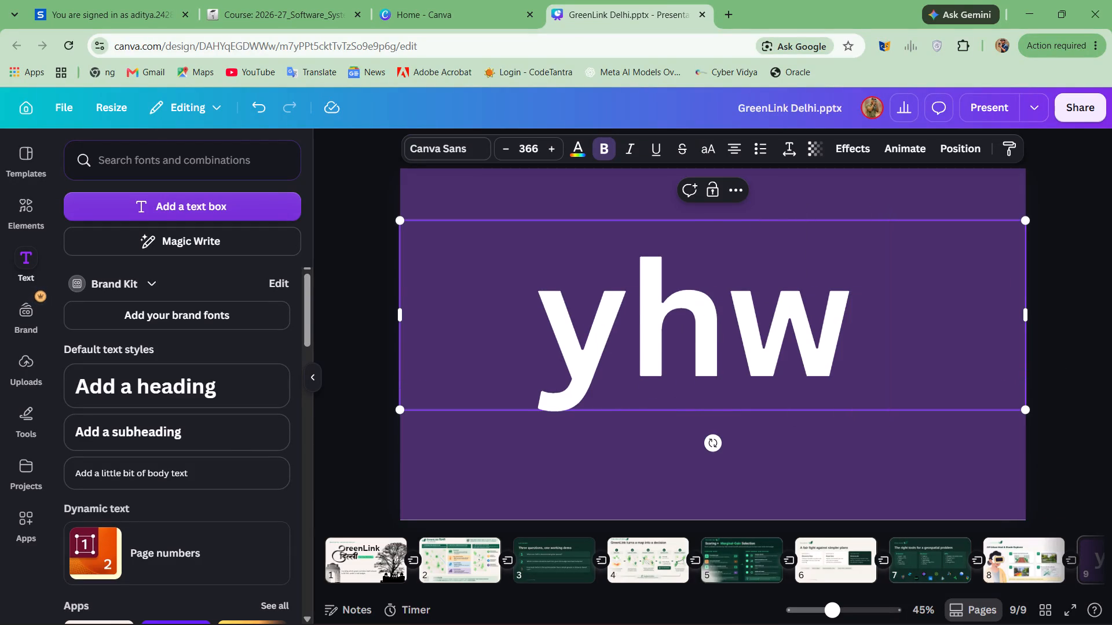
key("o")
key("BackSpace")
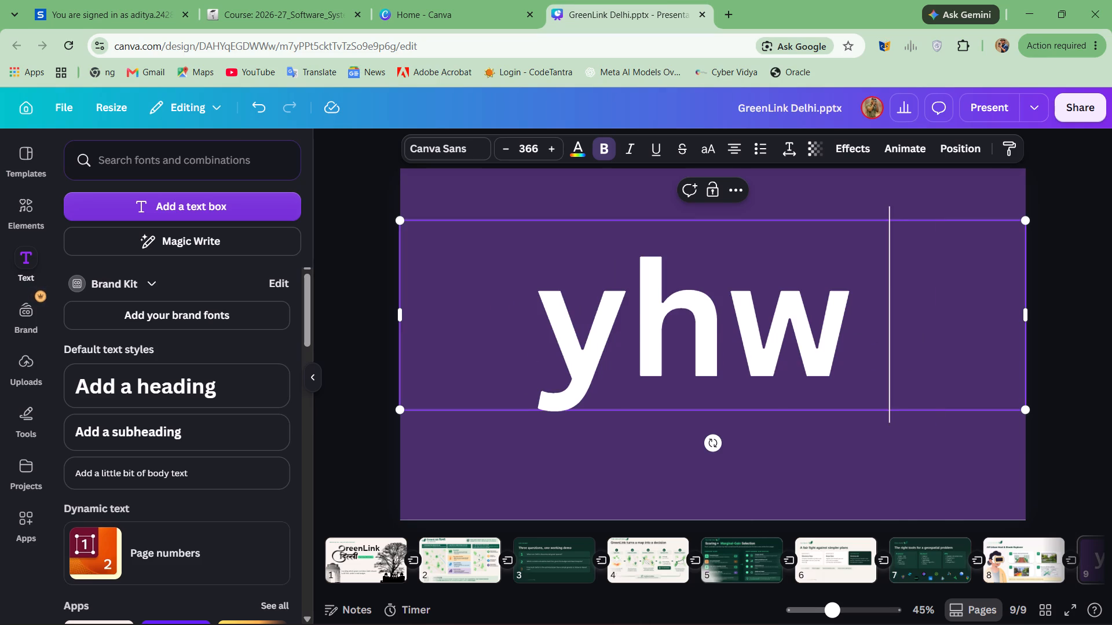
type("tnod")
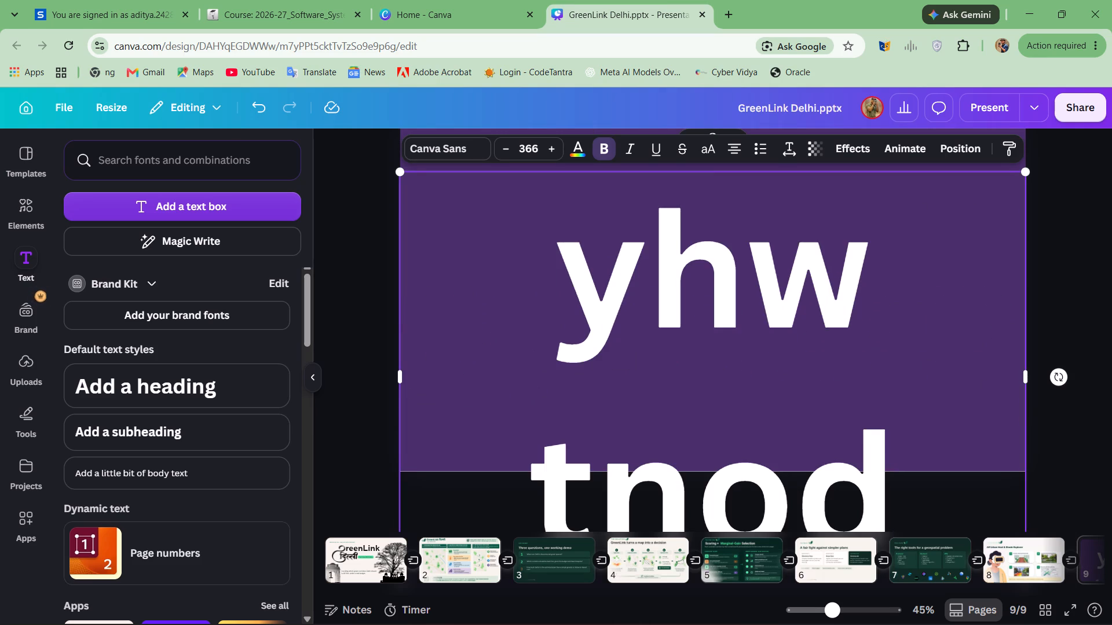
key("space")
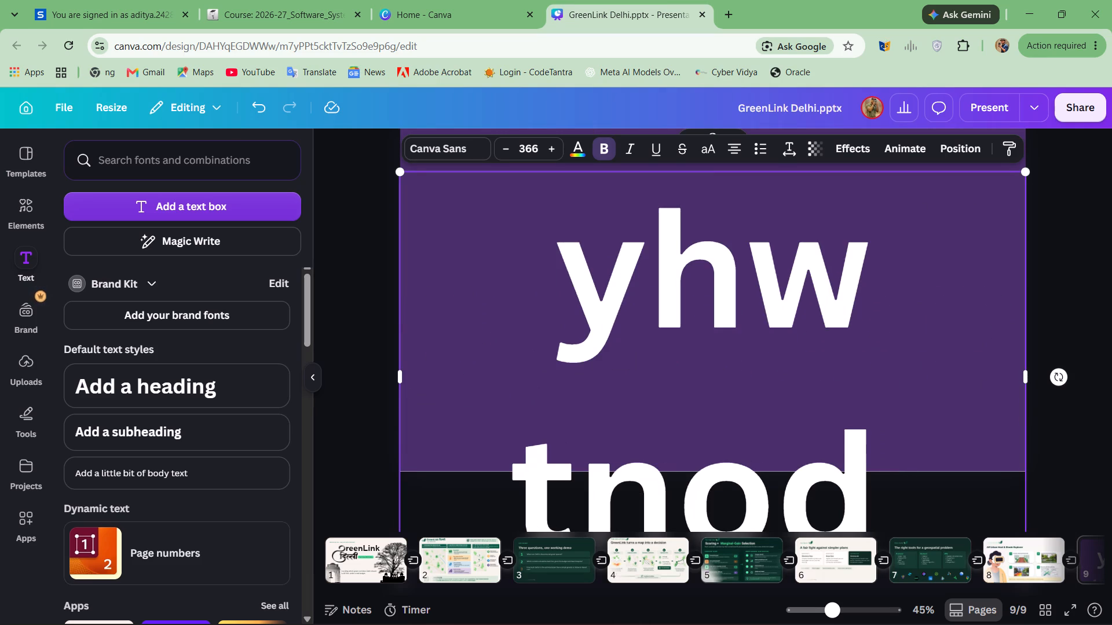
type("ouy")
key("space")
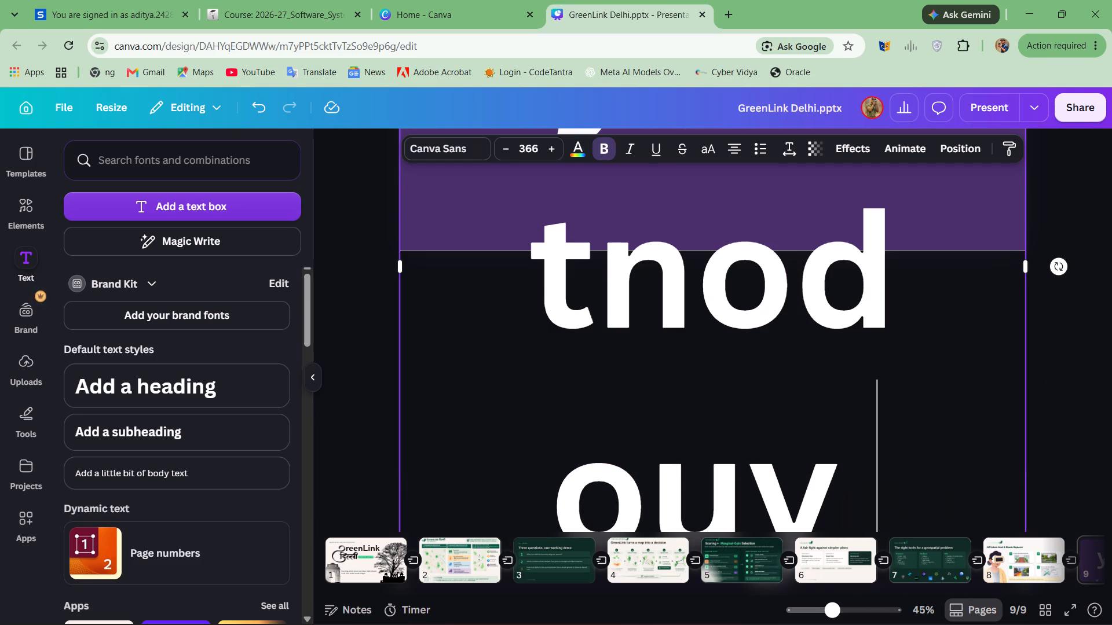
type("tush")
key("space")
type("pu")
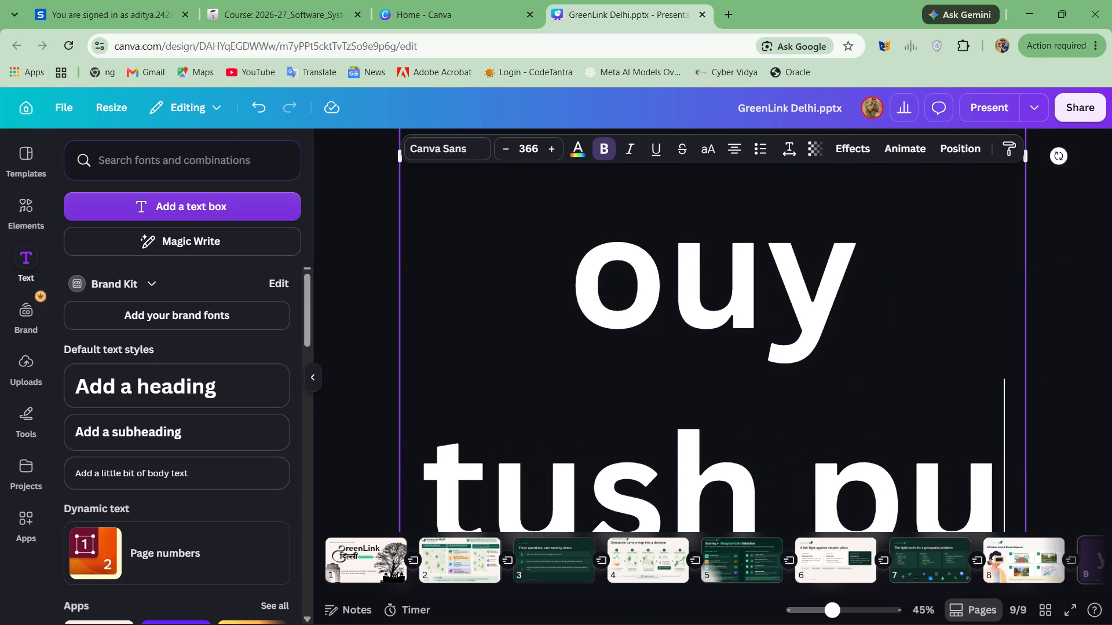
Reduce the font size of the whole slide 9 heading to 157 so it fits on two lines within the slide.
left_click_drag(807, 374, 766, 305)
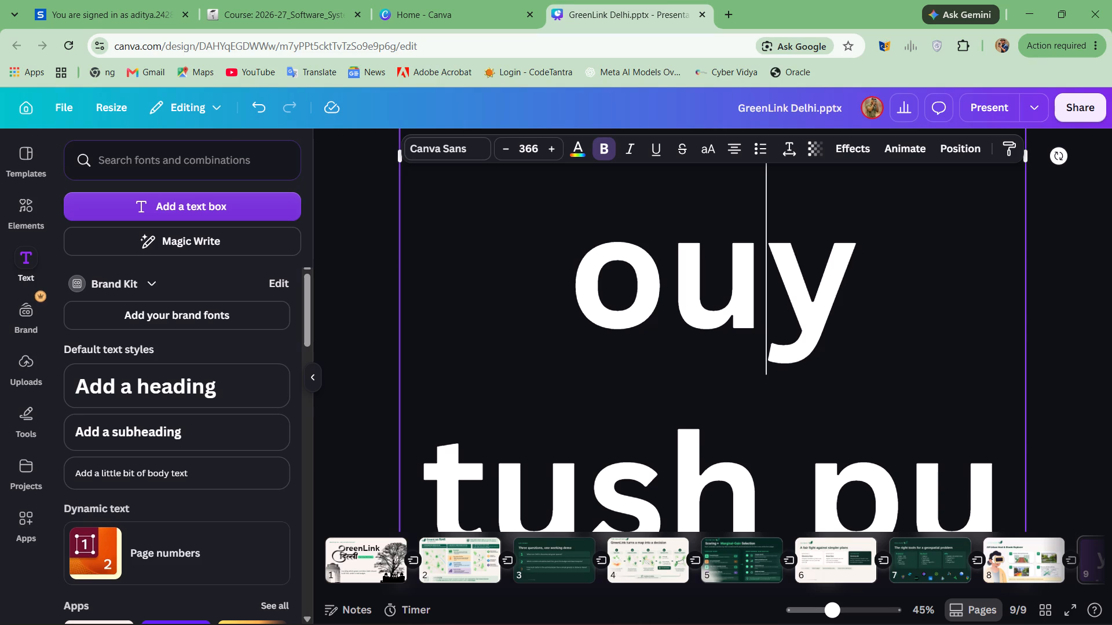
left_click_drag(766, 305, 745, 265)
key("ctrl+a")
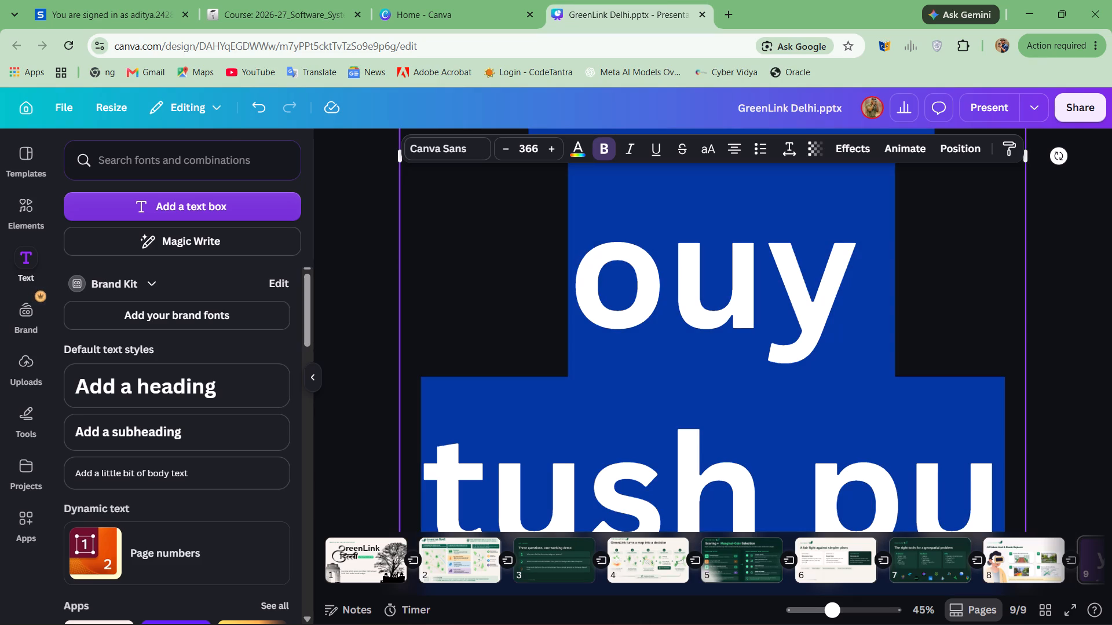
left_click(510, 155)
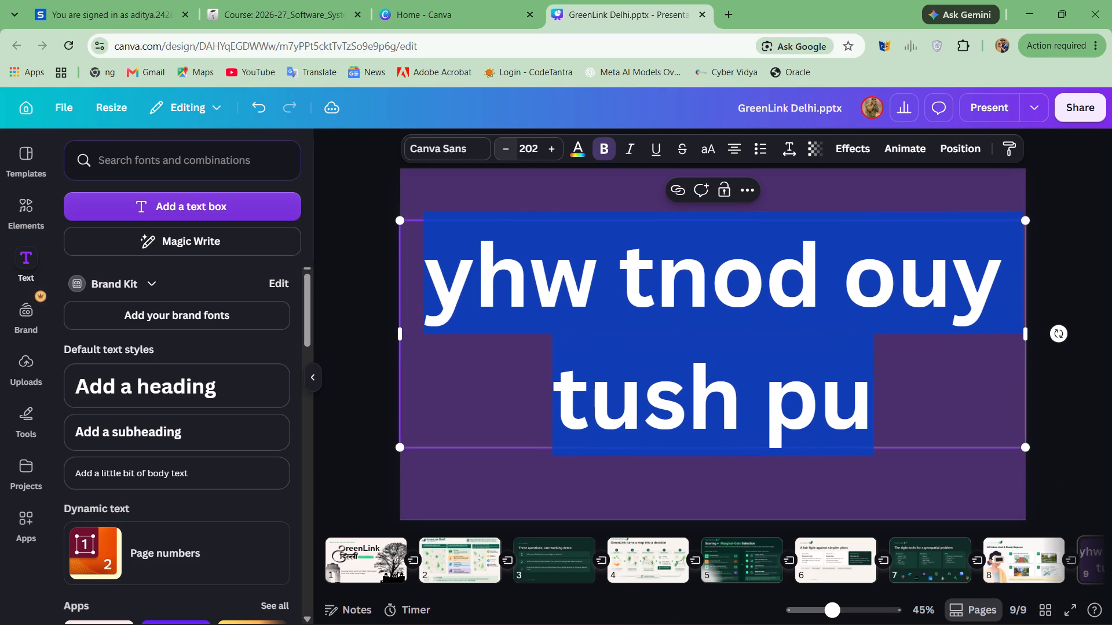
left_click_drag(510, 152, 505, 162)
left_click(501, 150)
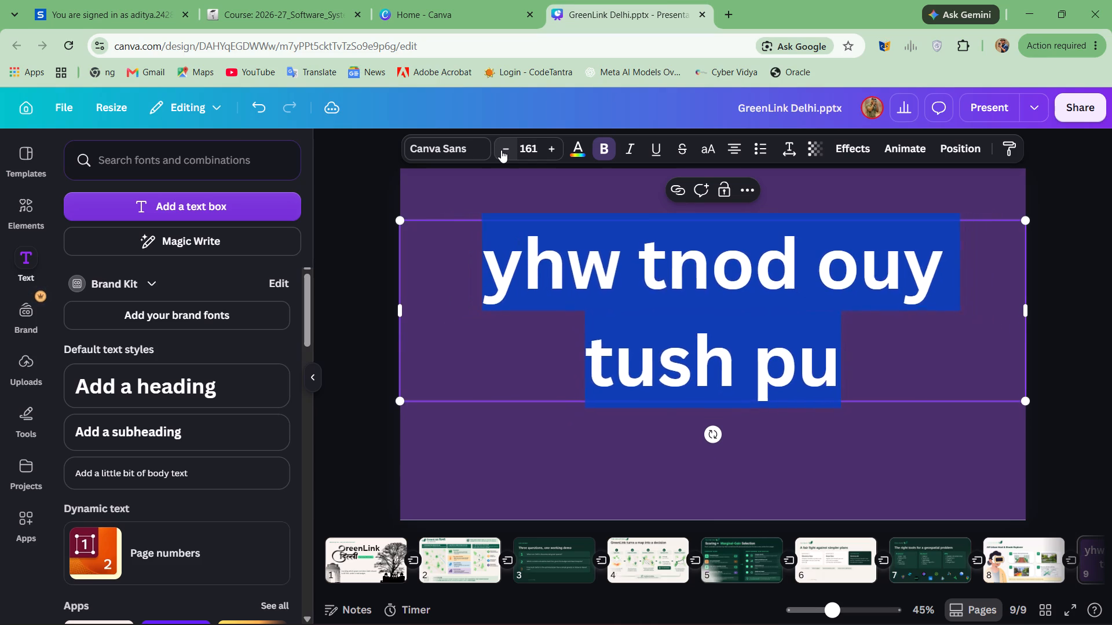
left_click(539, 435)
Move the two-line heading slightly lower on slide 9, closer to the slide's vertical centre.
left_click_drag(635, 251, 634, 267)
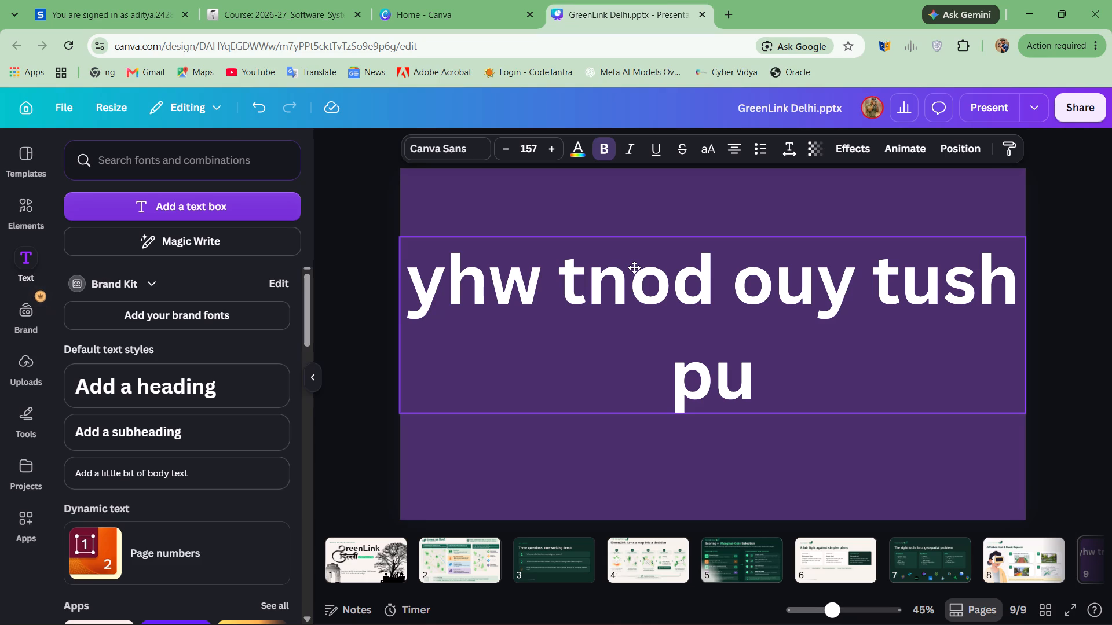
left_click_drag(634, 267, 632, 266)
left_click(541, 476)
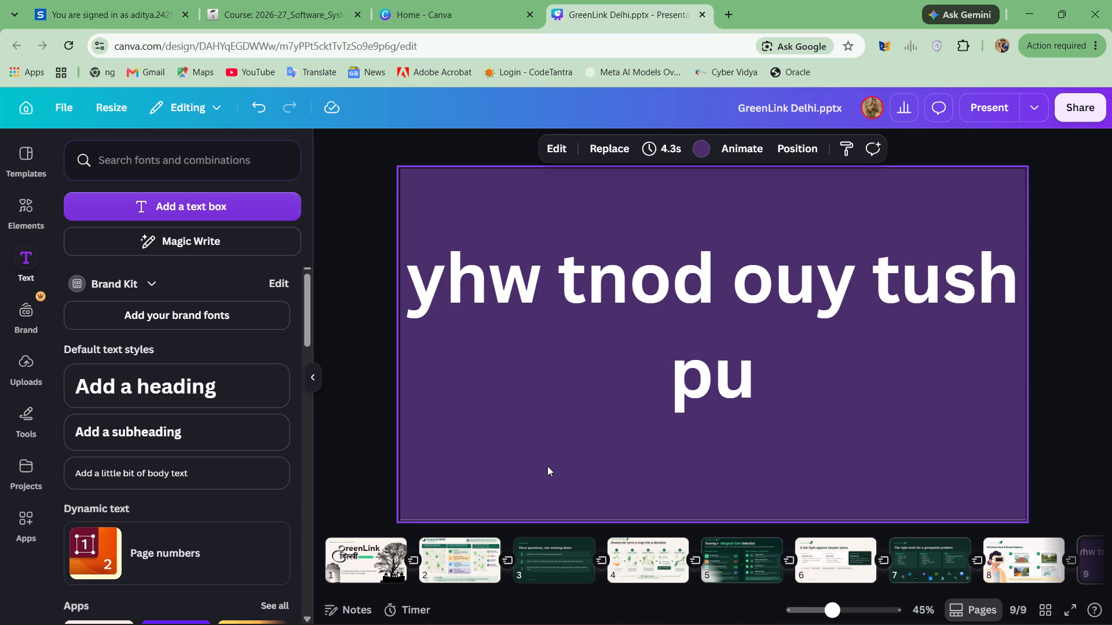
Try the Echo and Drop text effects on the slide 9 heading, settling on the Glitch effect.
left_click(789, 330)
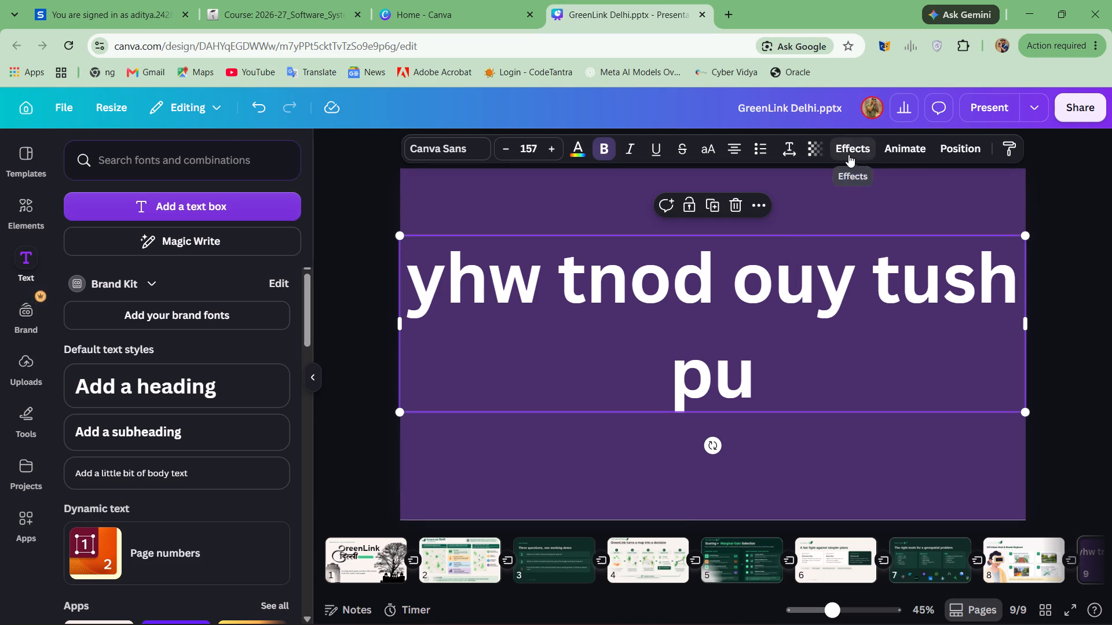
left_click(848, 155)
left_click(268, 225)
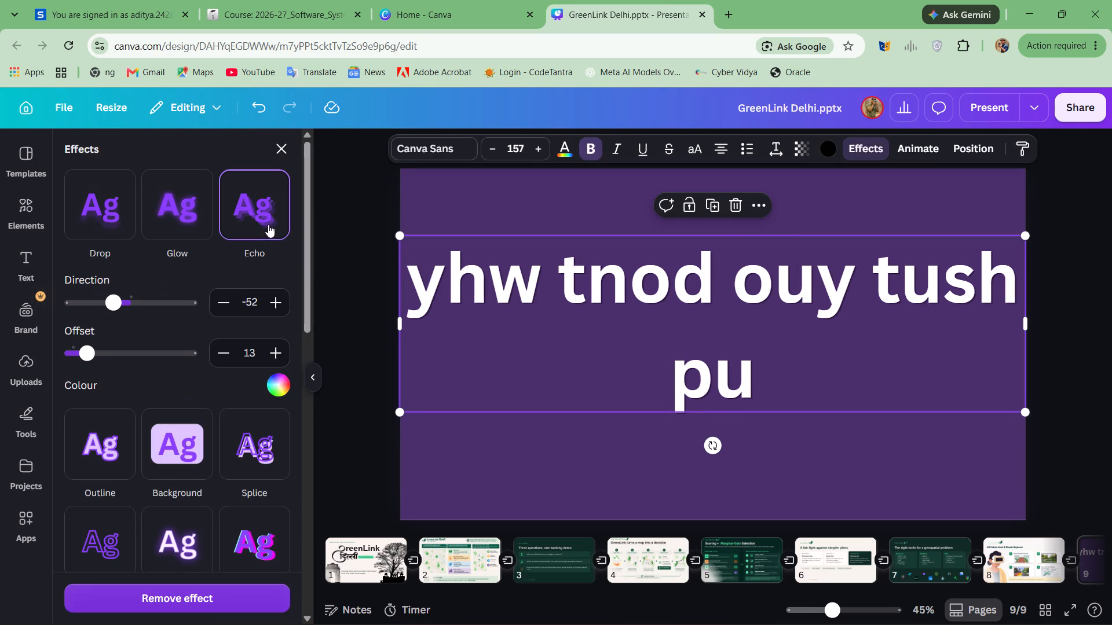
left_click(118, 225)
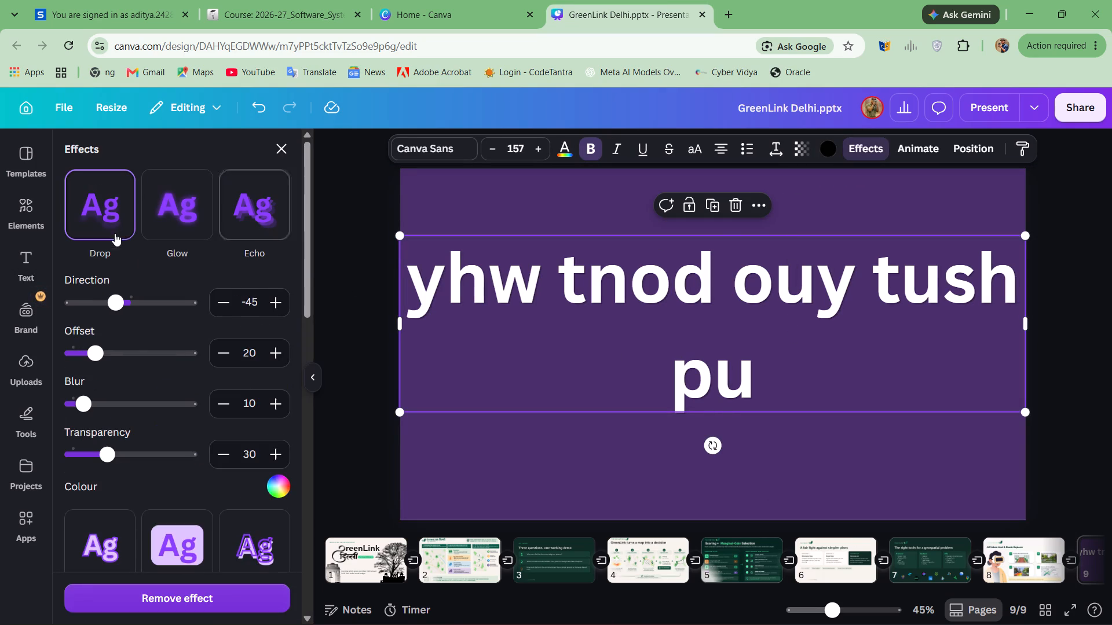
scroll(170, 399, "down", 2)
left_click(251, 502)
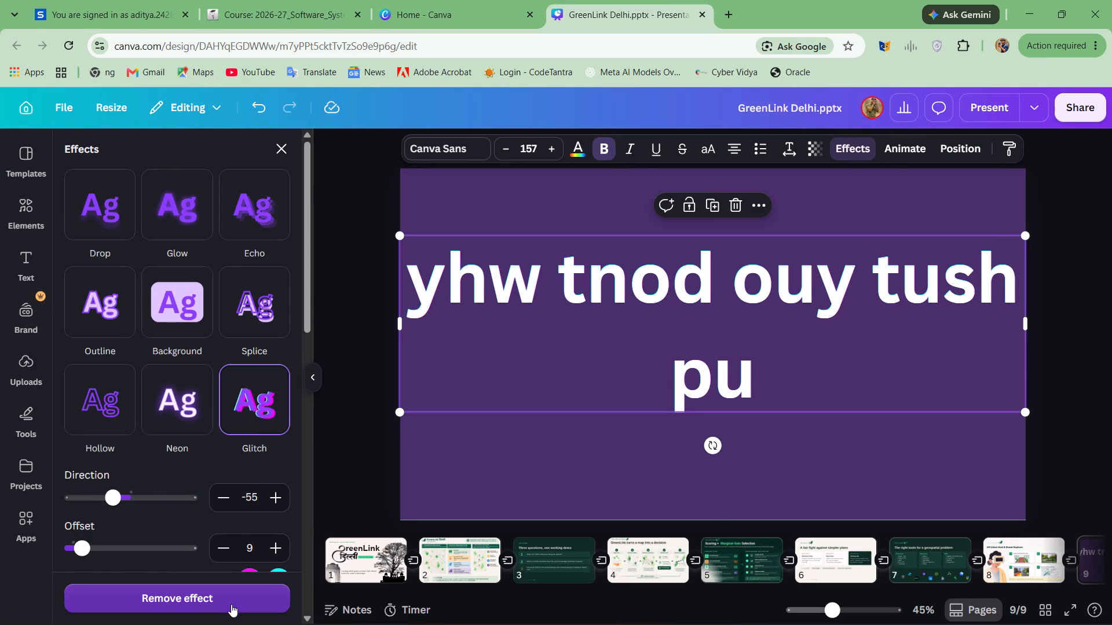
left_click(529, 456)
Shift the heading slightly upward on slide 9, keeping it centred horizontally.
left_click(603, 322)
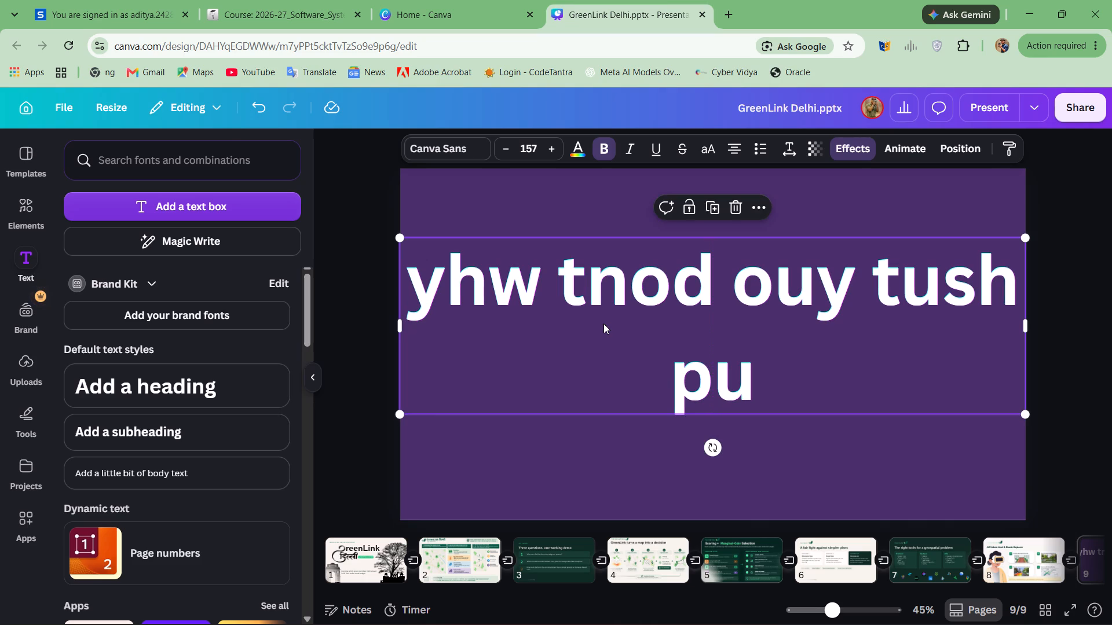
left_click(610, 330)
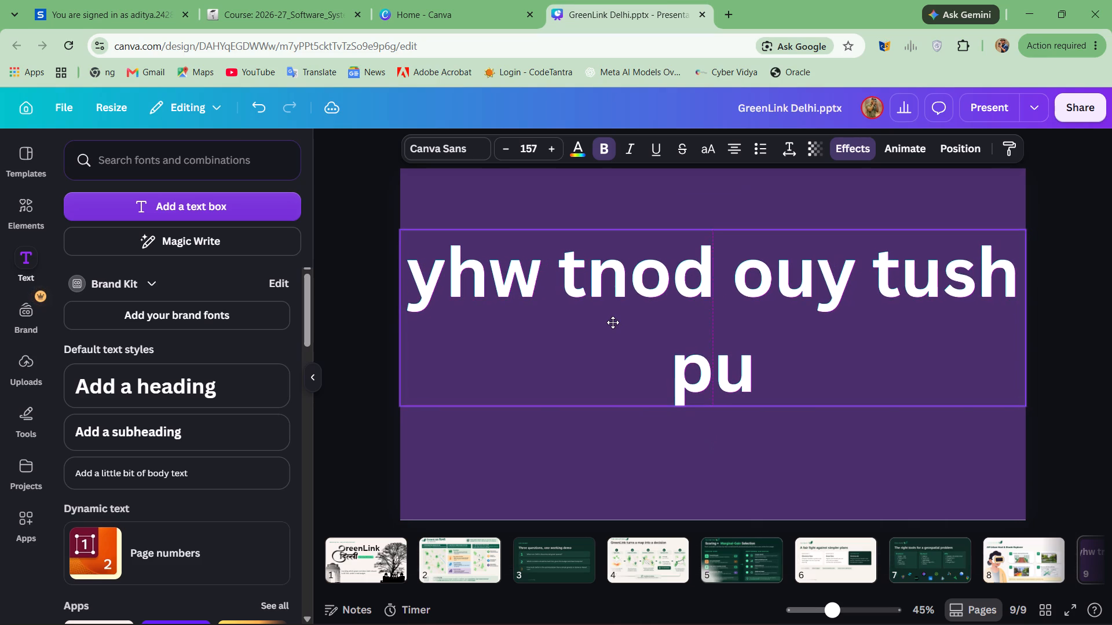
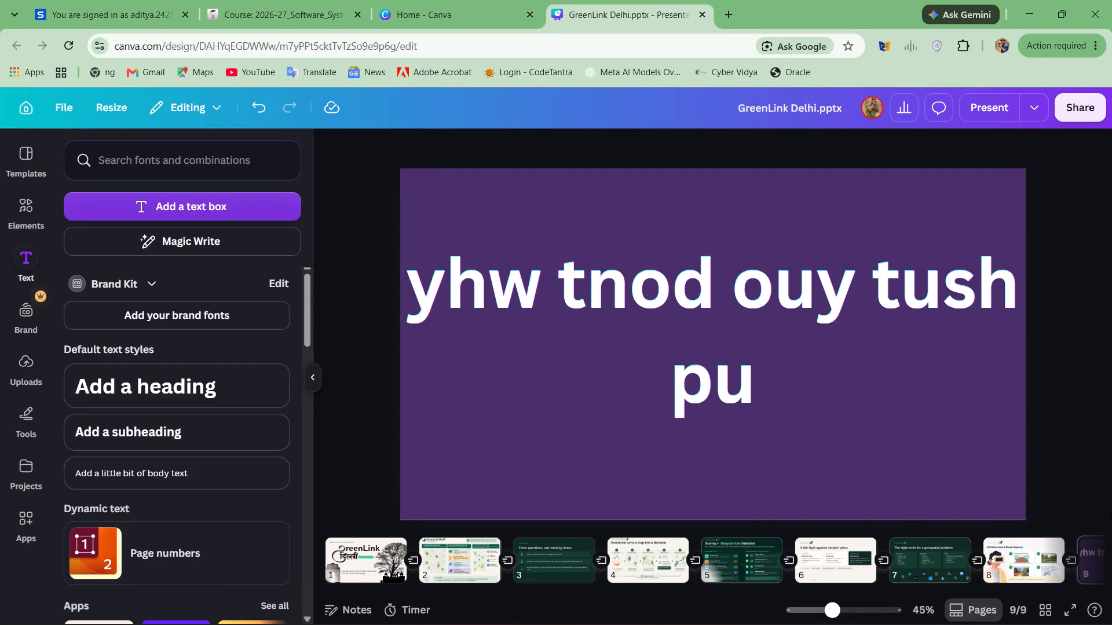
Reposition the heading on slide 9 freely, placing it slightly above and right of centre so its first line overruns the slide's right edge.
left_click_drag(734, 385, 736, 385)
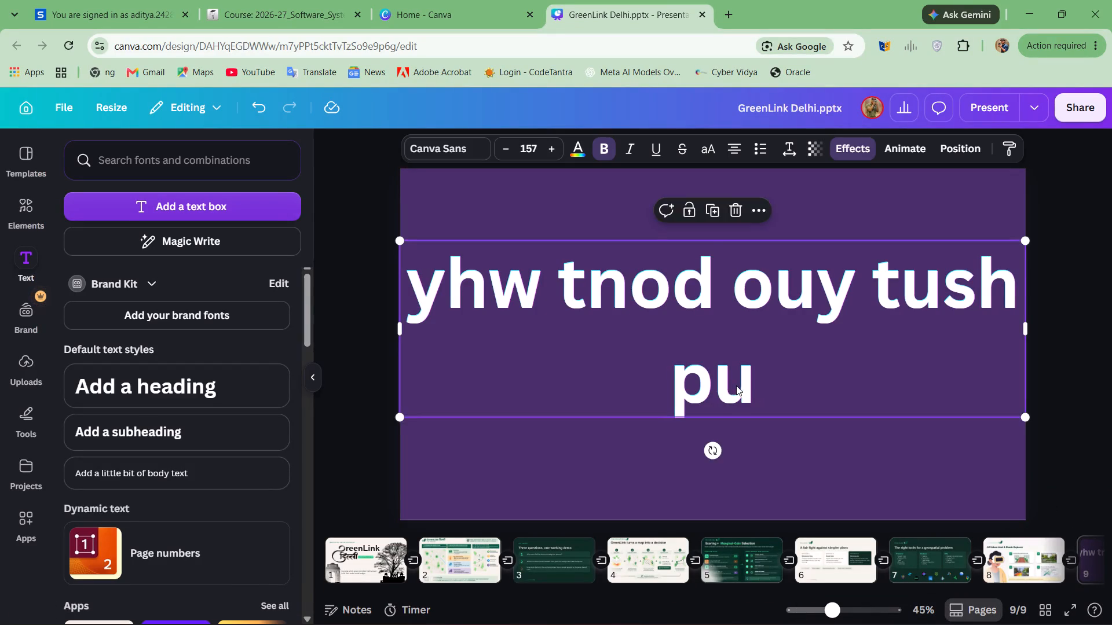
left_click_drag(736, 385, 735, 389)
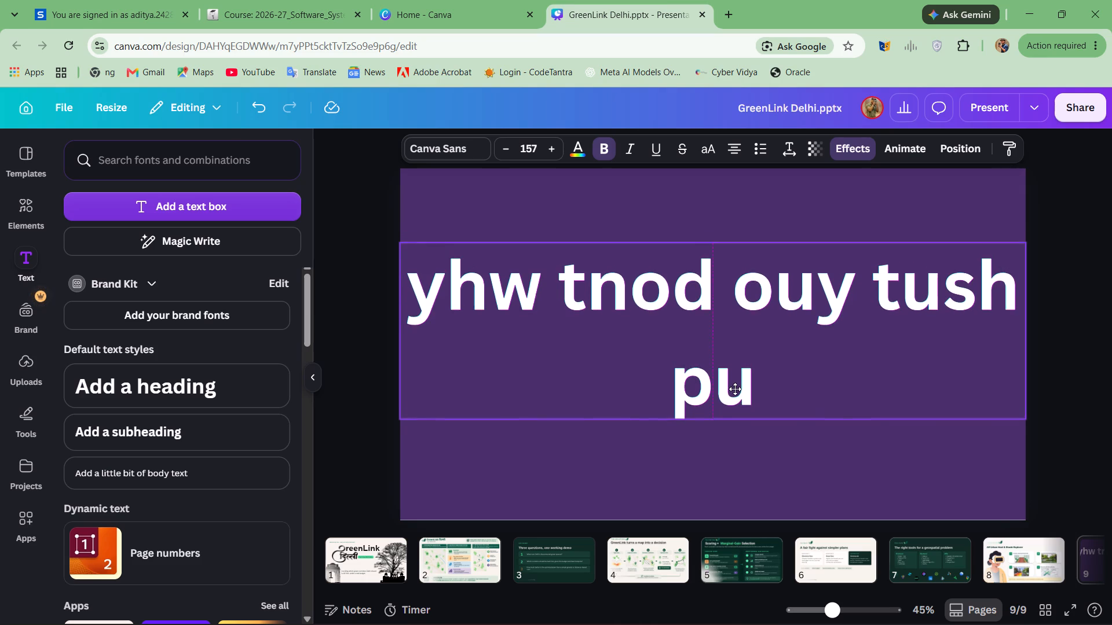
left_click_drag(735, 389, 744, 391)
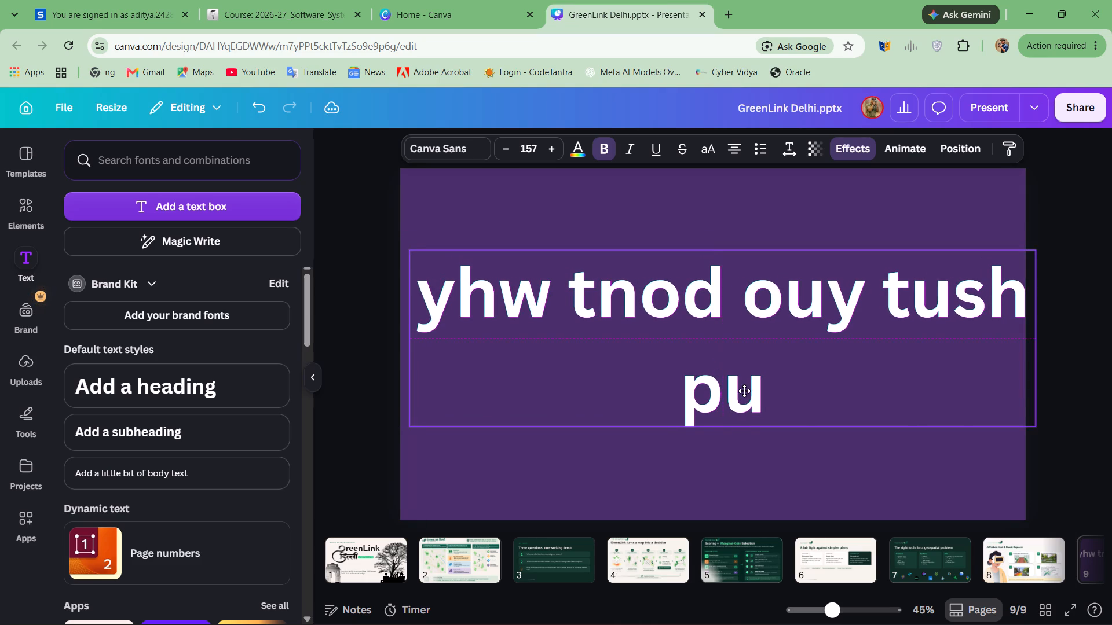
left_click_drag(744, 391, 728, 313)
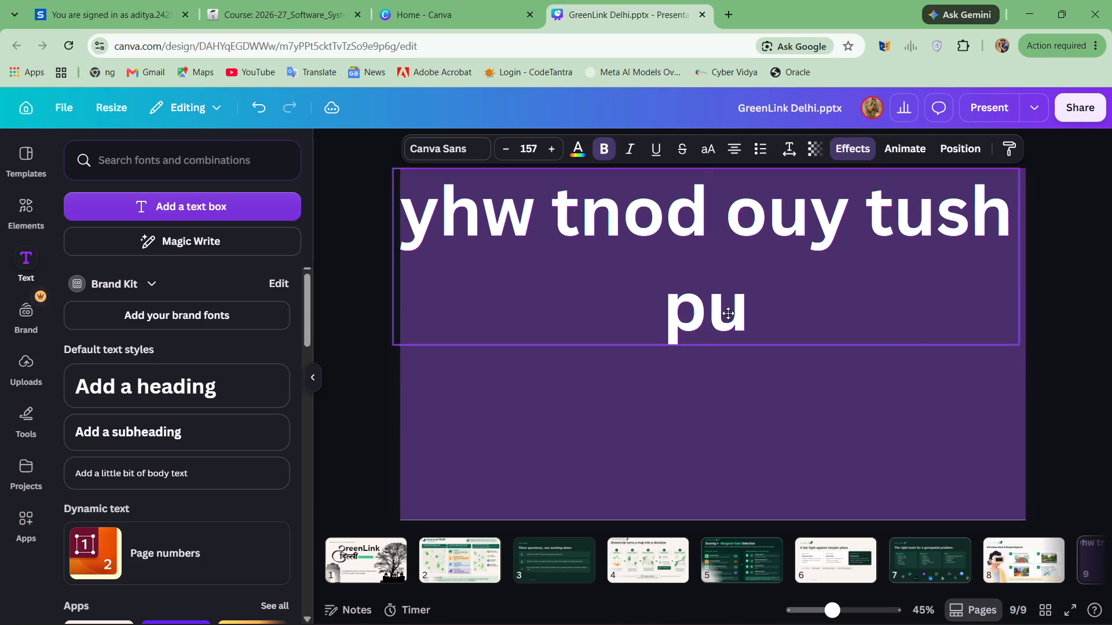
left_click_drag(728, 313, 730, 504)
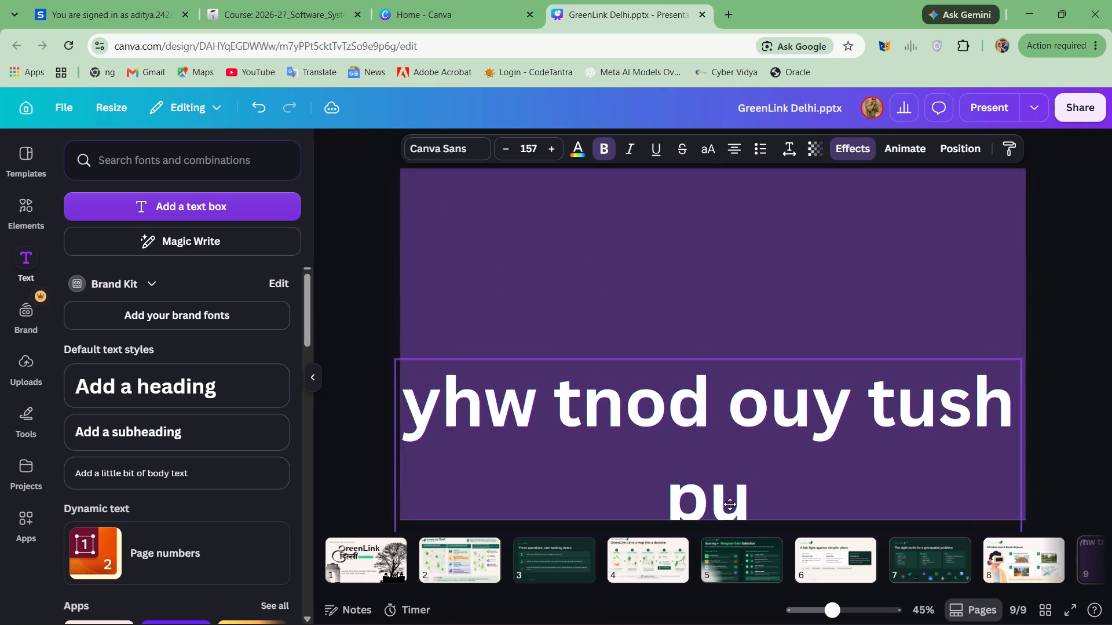
left_click_drag(730, 504, 1007, 431)
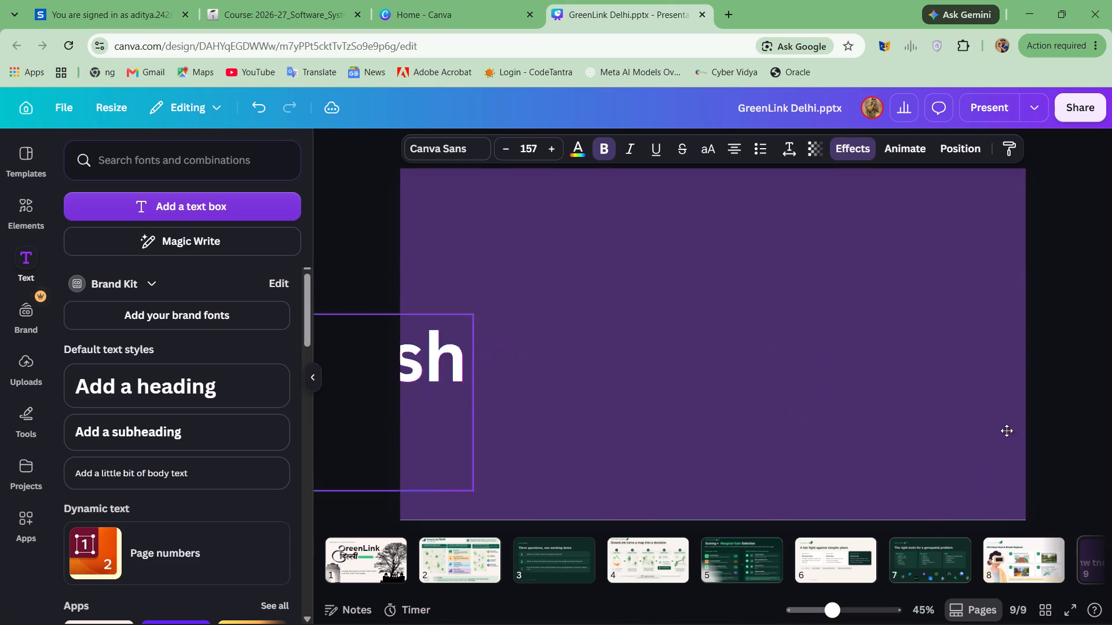
left_click_drag(1007, 431, 895, 278)
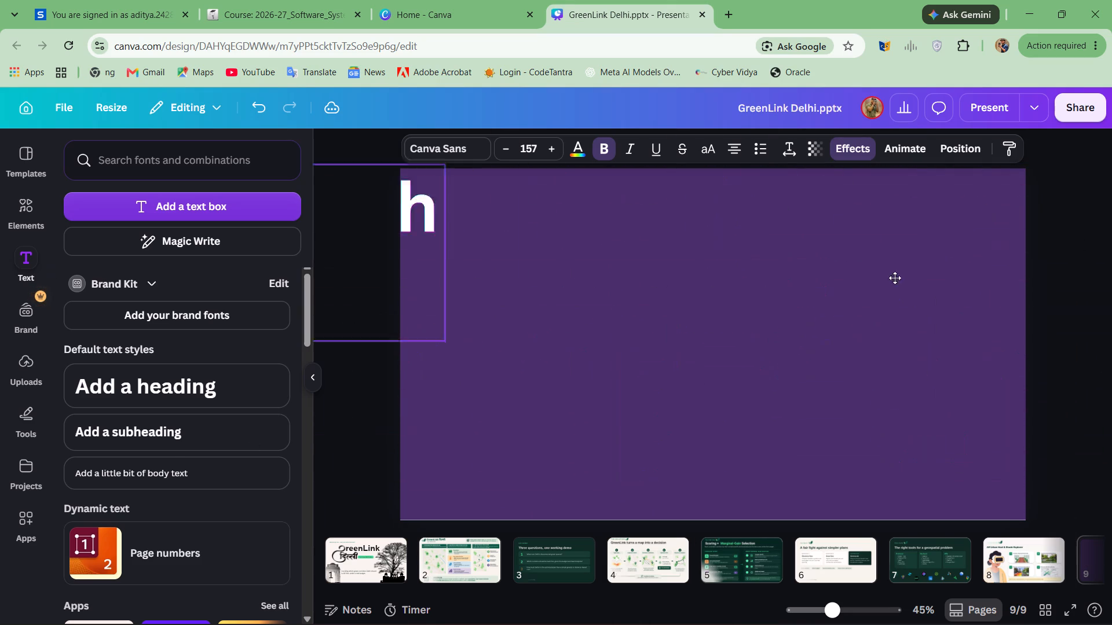
left_click_drag(895, 278, 637, 498)
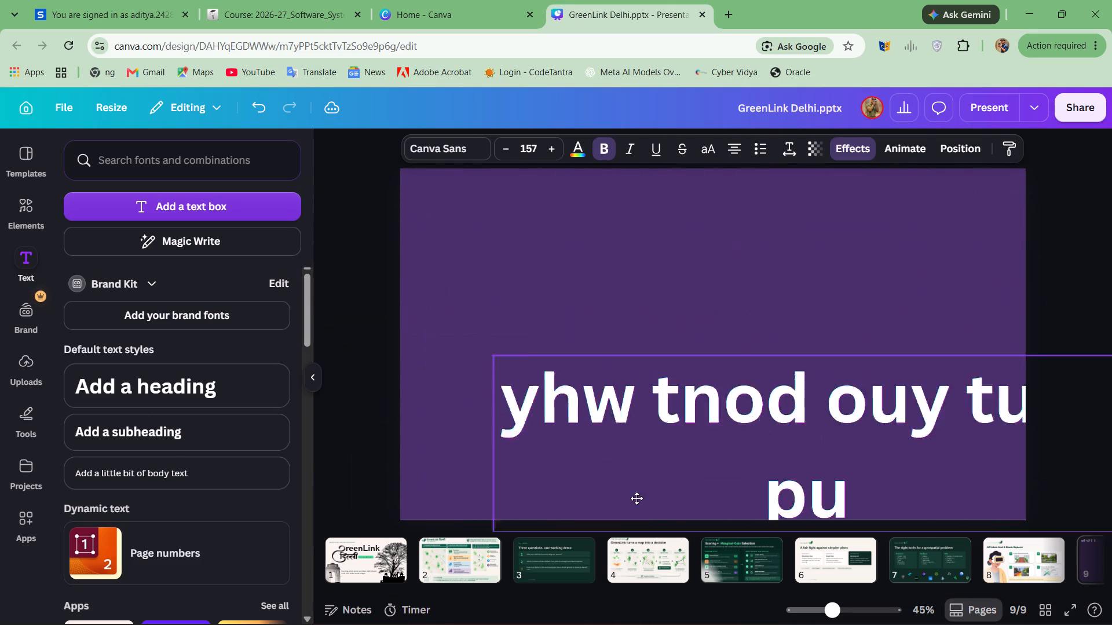
left_click_drag(637, 498, 705, 372)
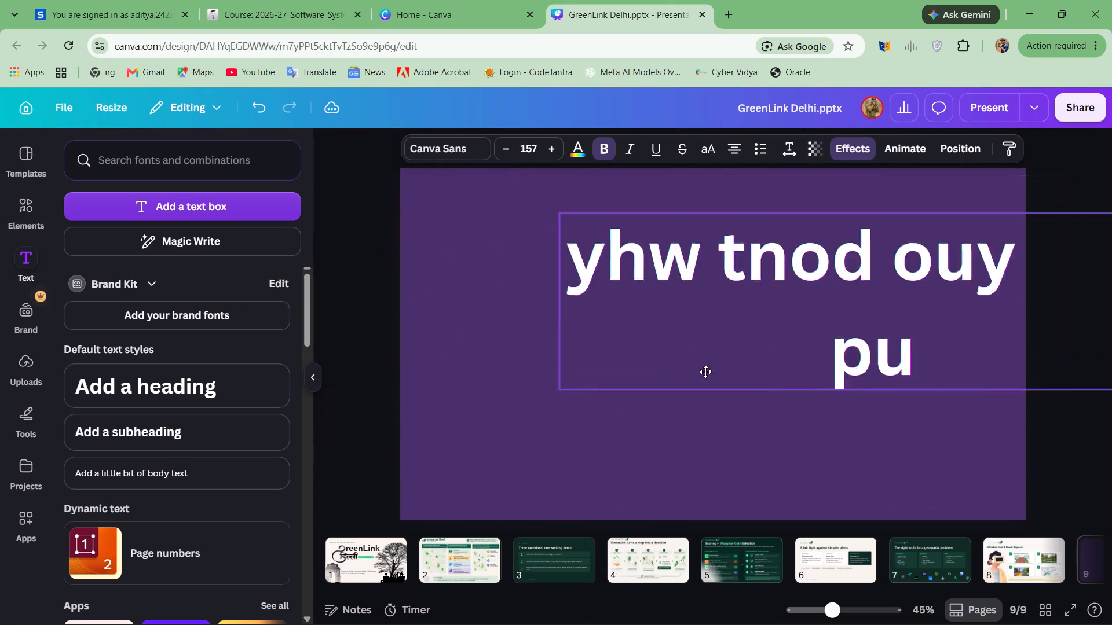
left_click_drag(705, 372, 762, 317)
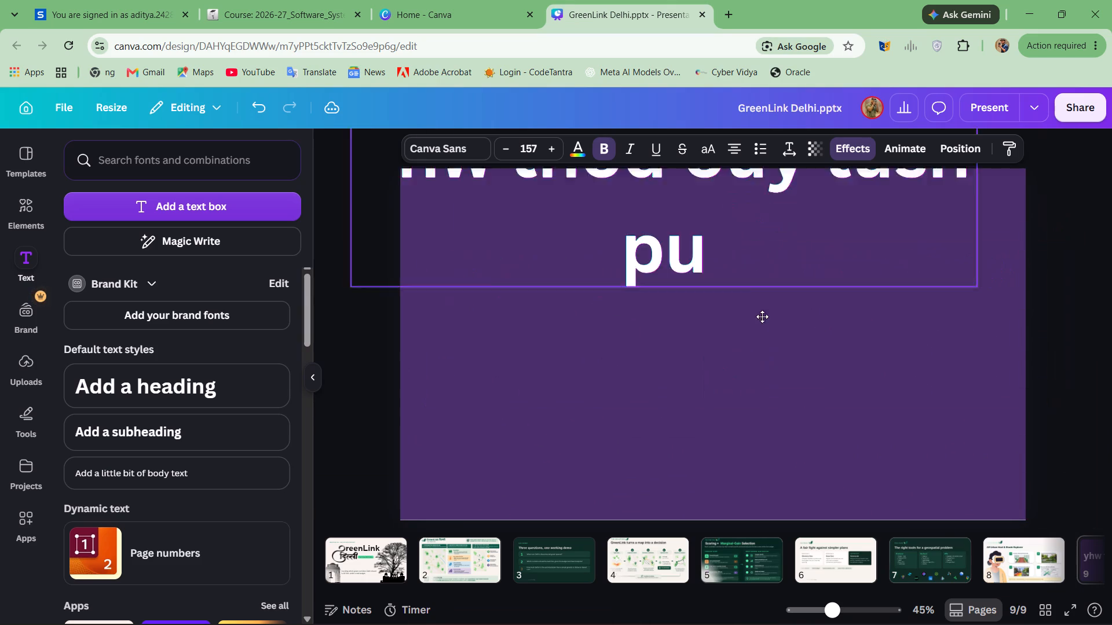
left_click_drag(762, 317, 596, 412)
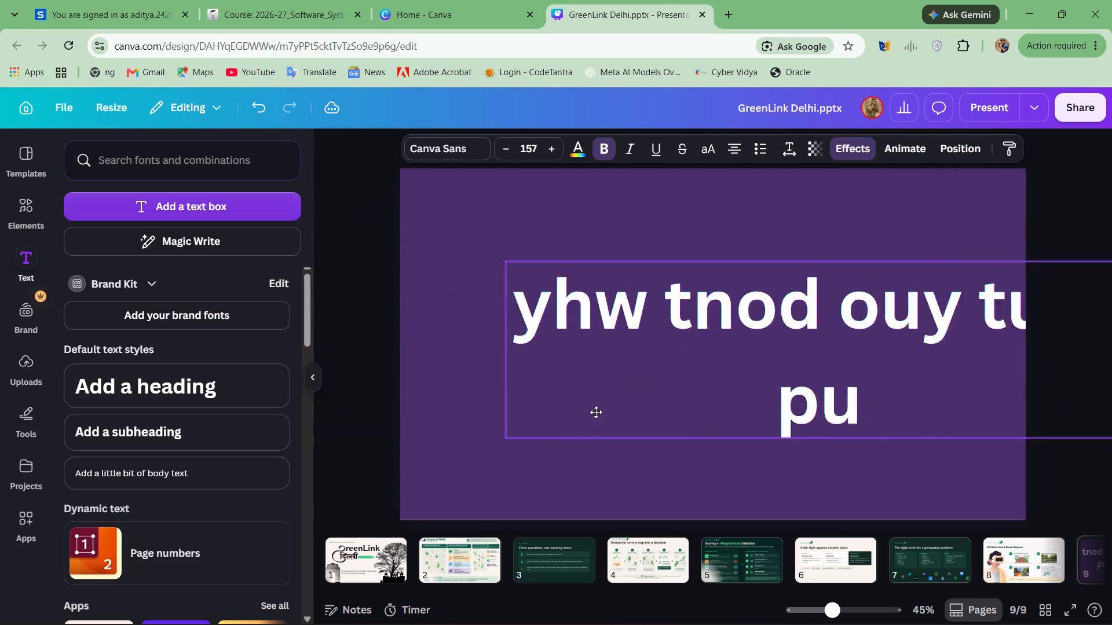
left_click_drag(596, 412, 830, 443)
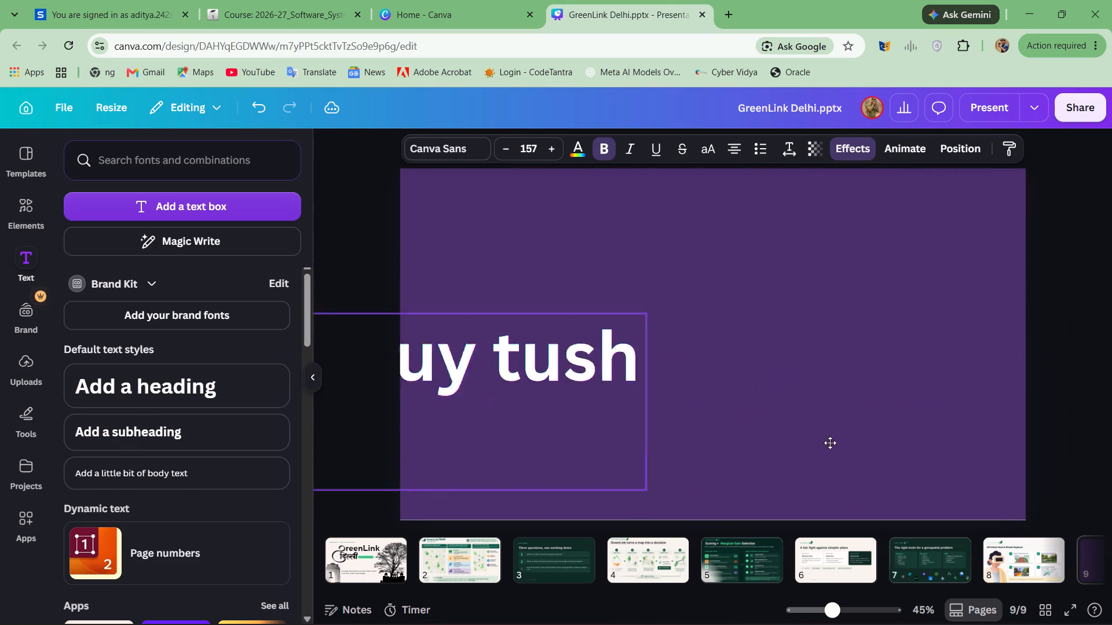
left_click_drag(830, 443, 769, 355)
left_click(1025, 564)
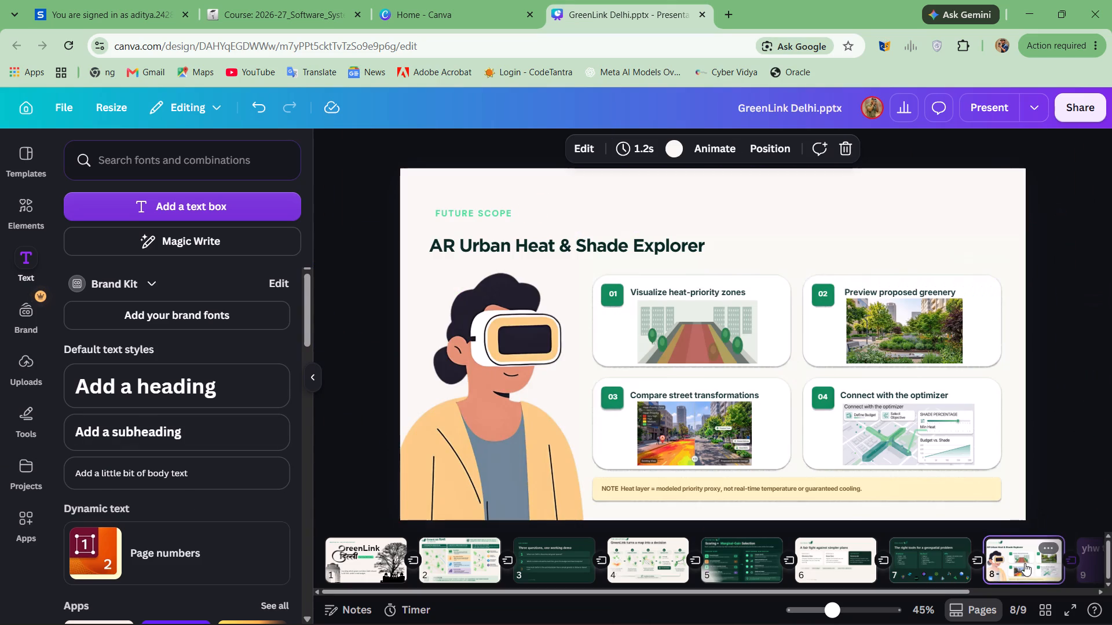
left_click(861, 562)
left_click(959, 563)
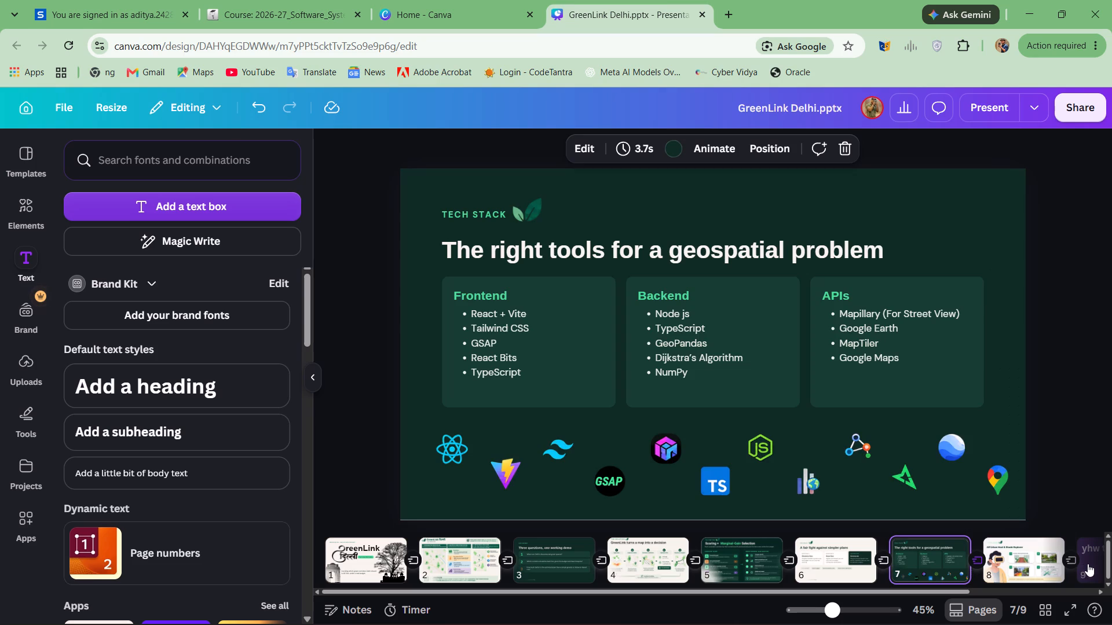
Add a new blank purple slide 10 after slide 9.
left_click(1088, 564)
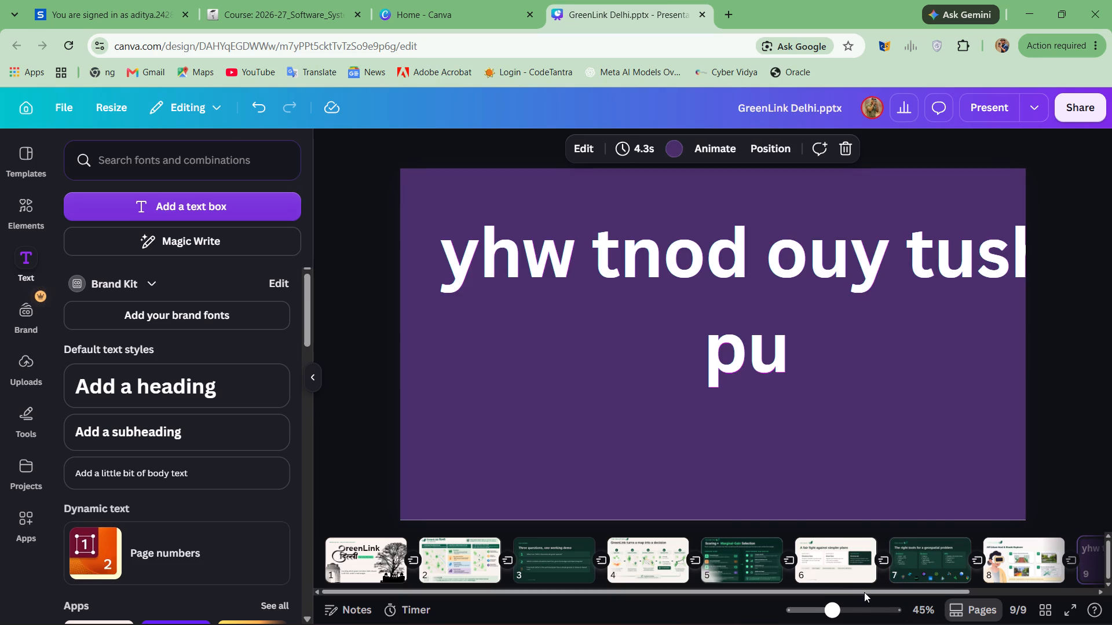
left_click_drag(864, 592, 1111, 592)
left_click(1030, 579)
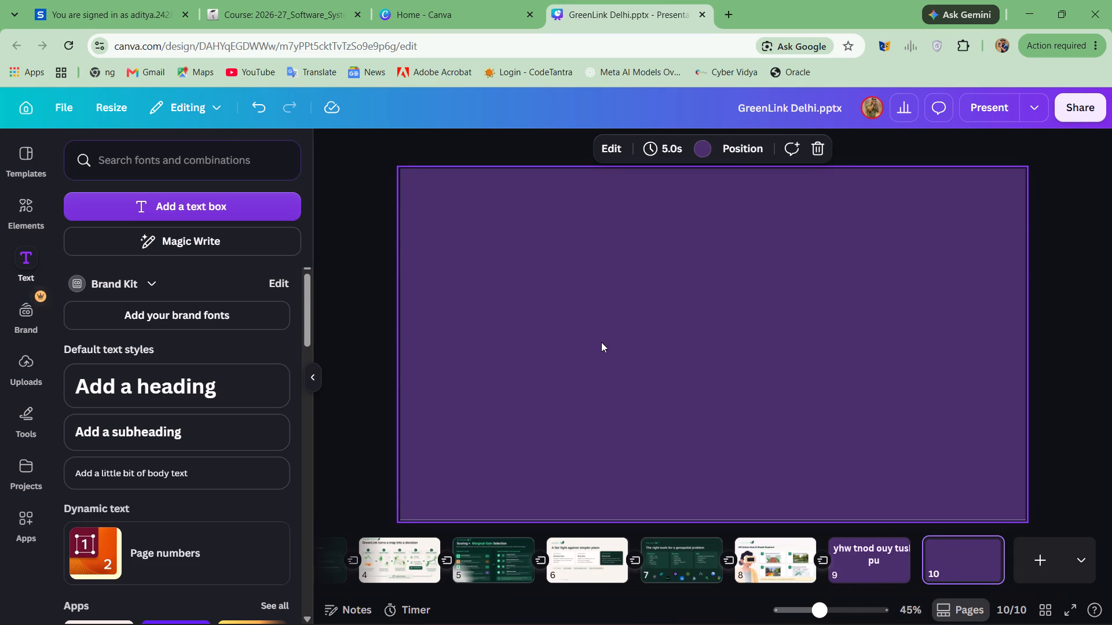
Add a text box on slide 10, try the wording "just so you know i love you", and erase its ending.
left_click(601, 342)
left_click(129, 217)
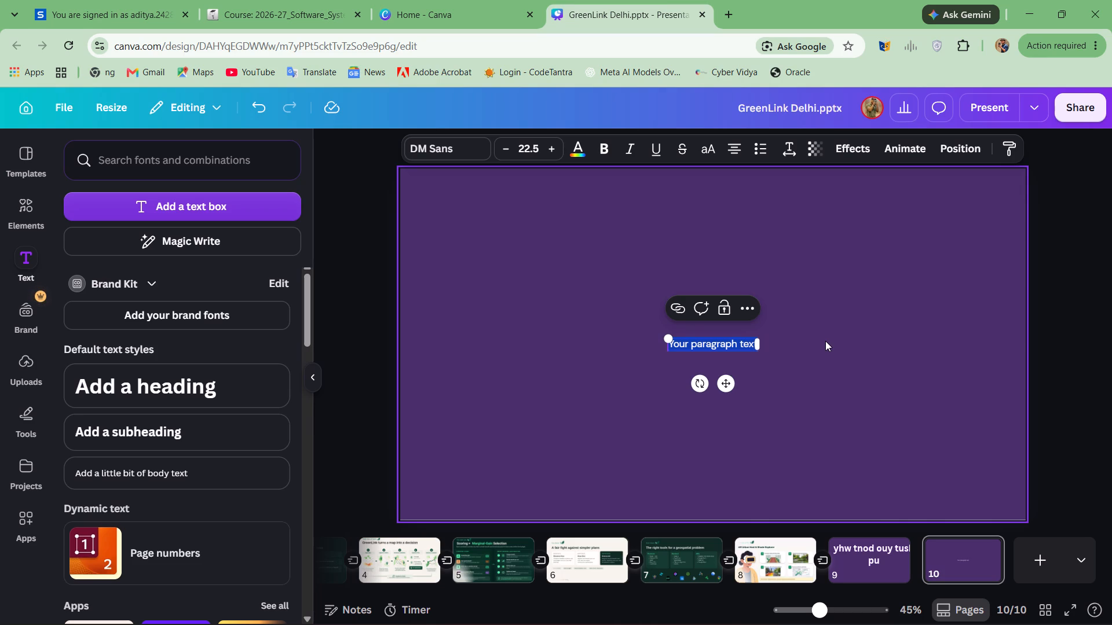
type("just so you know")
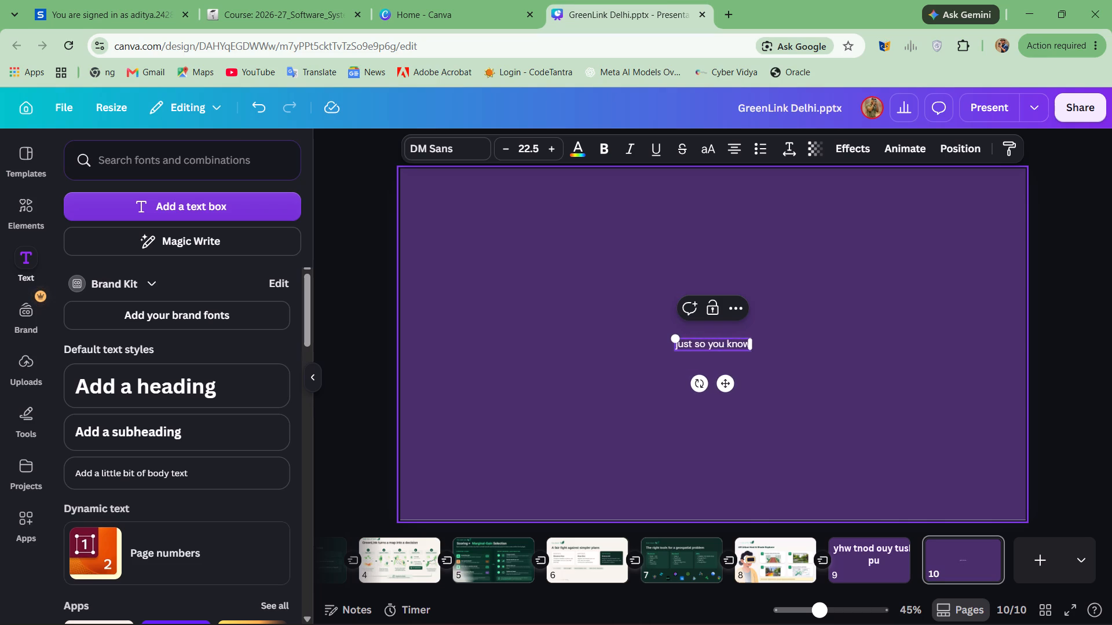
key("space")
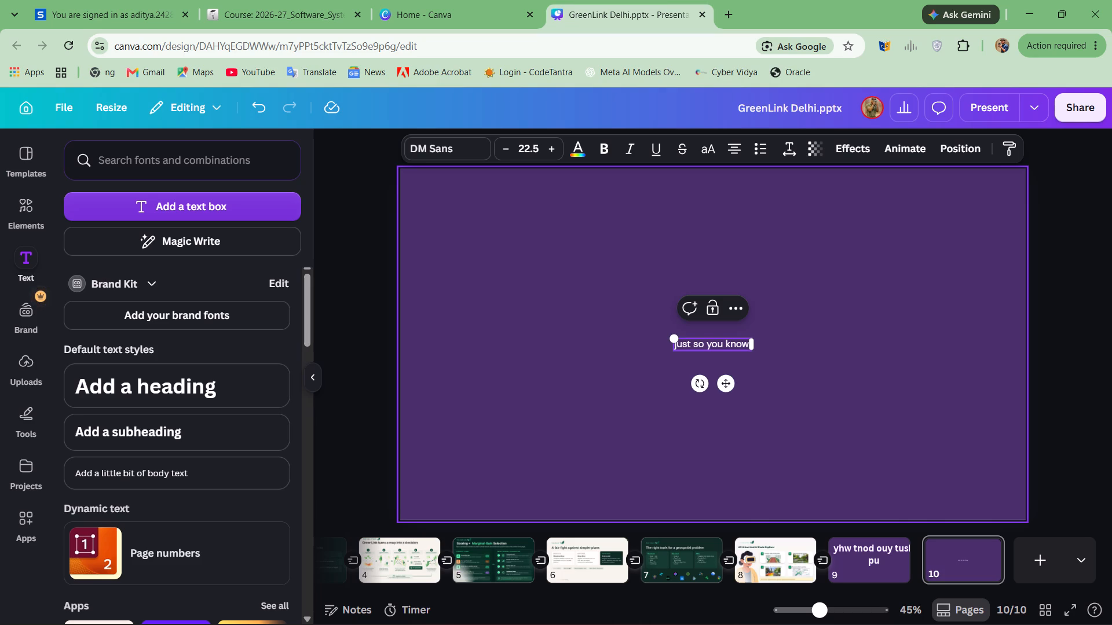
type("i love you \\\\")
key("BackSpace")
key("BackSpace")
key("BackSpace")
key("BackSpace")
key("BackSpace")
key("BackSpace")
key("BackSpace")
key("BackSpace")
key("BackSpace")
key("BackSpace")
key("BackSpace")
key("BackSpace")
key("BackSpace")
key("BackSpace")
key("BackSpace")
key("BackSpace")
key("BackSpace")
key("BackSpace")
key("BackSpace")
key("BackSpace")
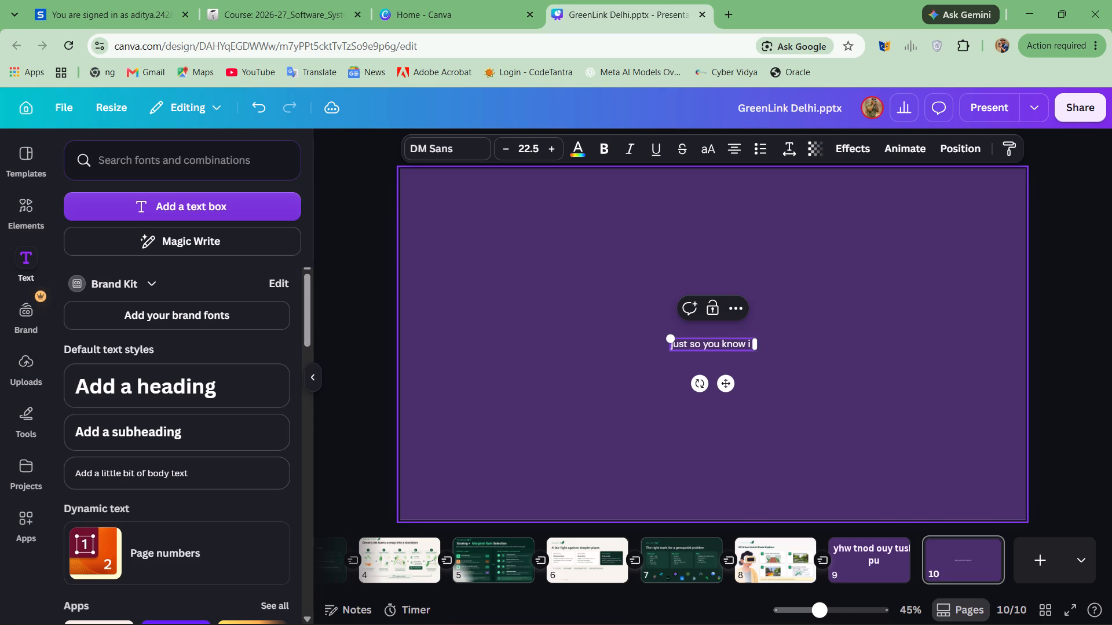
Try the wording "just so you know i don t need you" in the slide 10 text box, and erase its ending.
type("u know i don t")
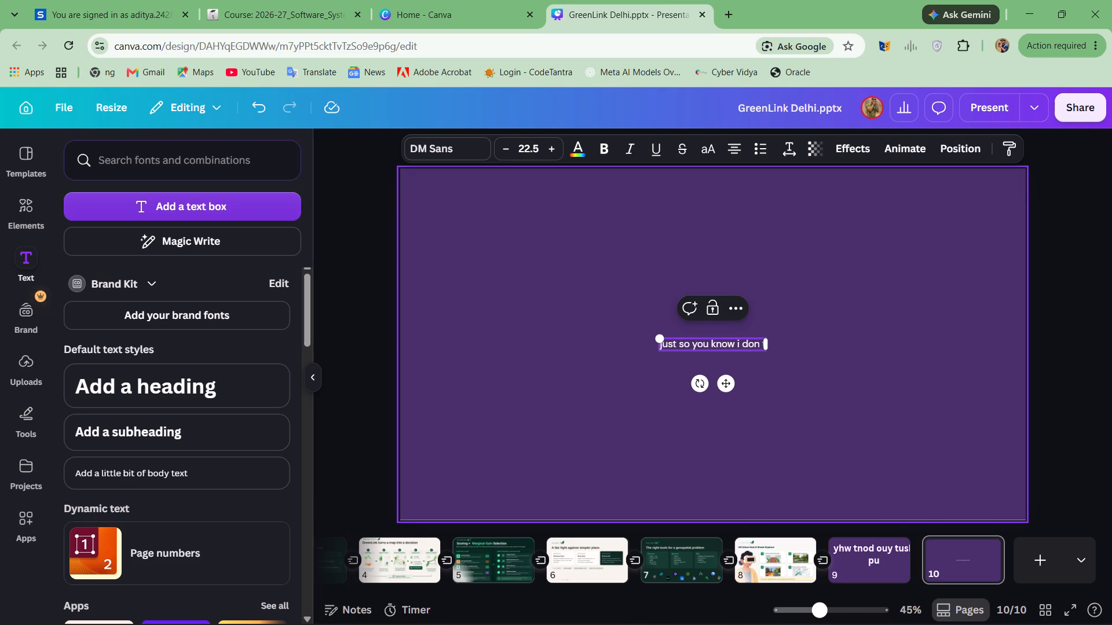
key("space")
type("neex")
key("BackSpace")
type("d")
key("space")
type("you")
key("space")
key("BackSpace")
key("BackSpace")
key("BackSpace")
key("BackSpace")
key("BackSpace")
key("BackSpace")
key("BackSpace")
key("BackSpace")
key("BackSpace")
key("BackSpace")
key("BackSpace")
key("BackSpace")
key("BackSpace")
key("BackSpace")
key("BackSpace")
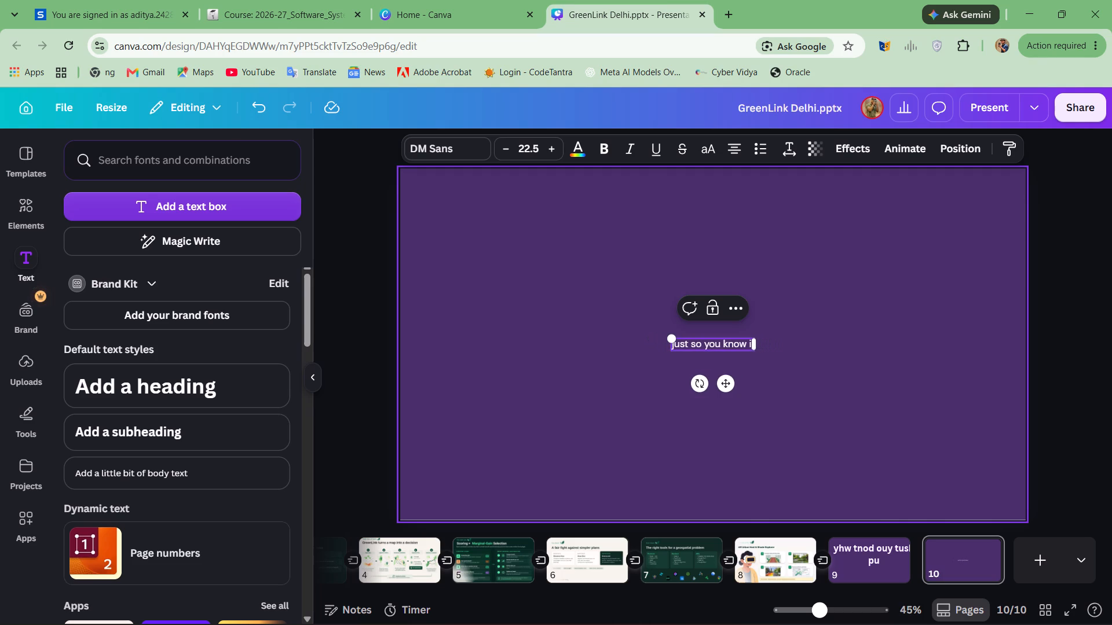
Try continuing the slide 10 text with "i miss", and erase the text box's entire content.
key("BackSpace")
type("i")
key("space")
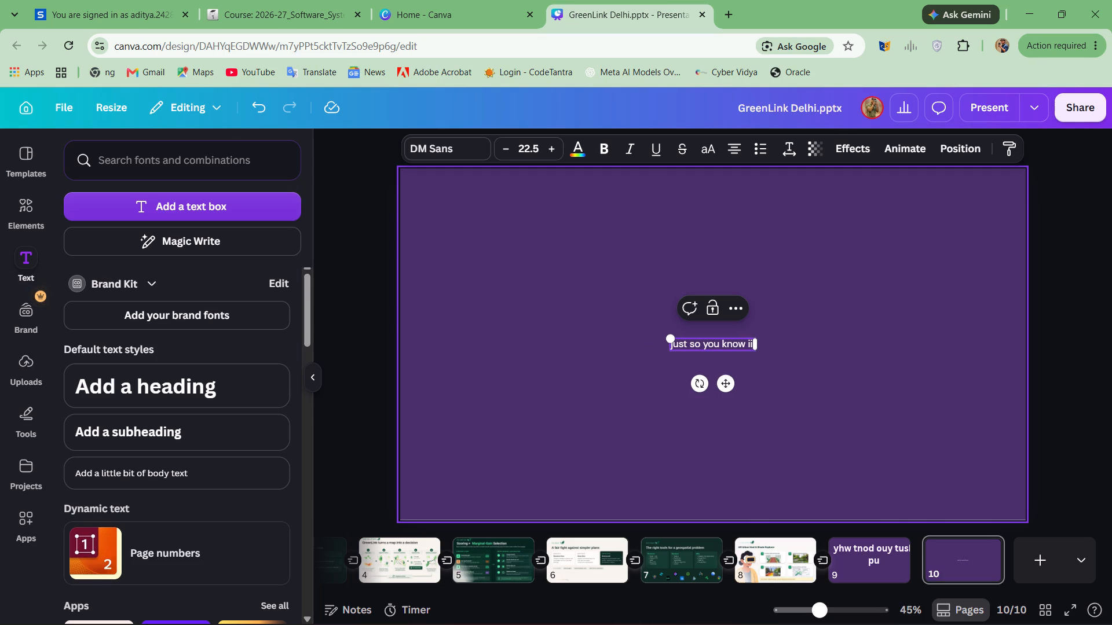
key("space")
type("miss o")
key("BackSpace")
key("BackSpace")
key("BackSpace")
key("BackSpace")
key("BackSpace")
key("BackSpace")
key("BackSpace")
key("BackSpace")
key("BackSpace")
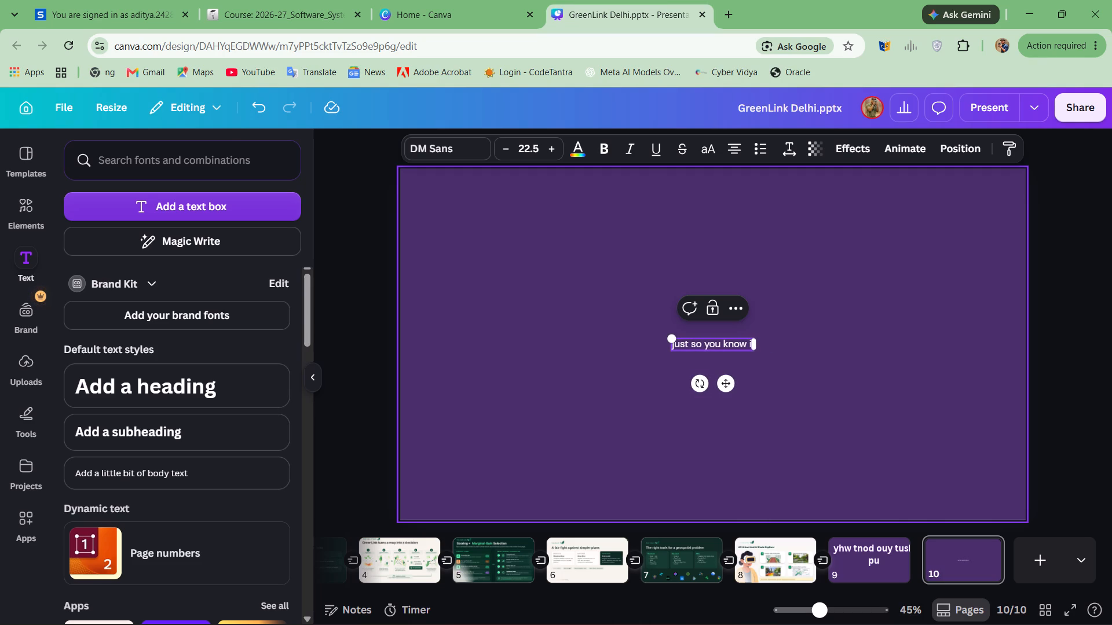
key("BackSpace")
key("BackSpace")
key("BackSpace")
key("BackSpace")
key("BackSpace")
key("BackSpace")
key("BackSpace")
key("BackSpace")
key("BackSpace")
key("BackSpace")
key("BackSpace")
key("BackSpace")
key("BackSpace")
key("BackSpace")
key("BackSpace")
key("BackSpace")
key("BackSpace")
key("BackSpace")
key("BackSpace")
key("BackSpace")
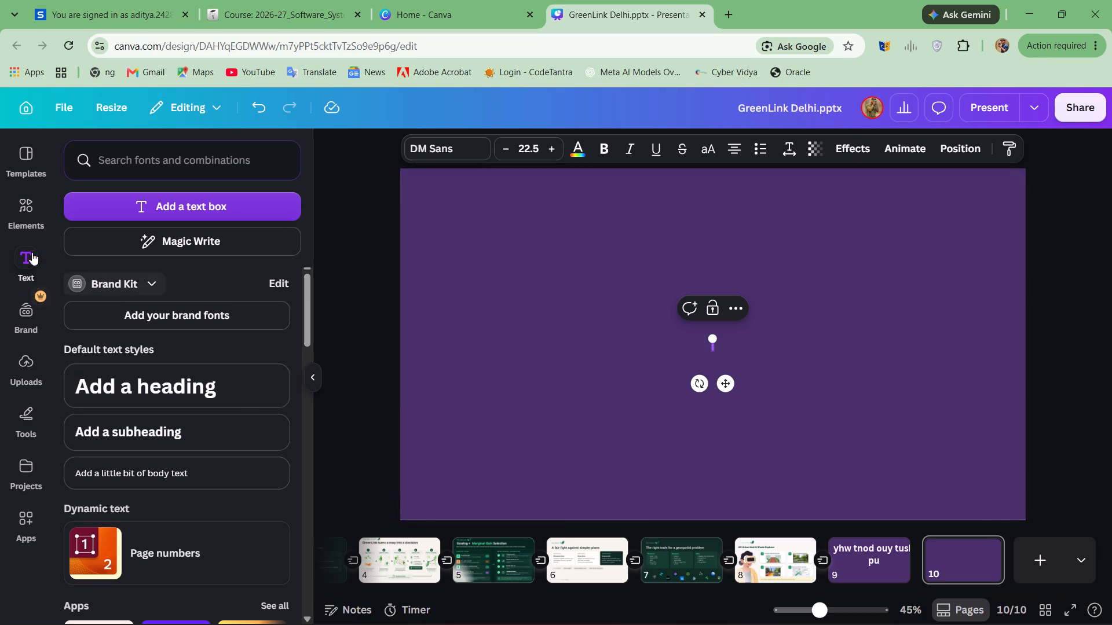
Place the recently used Taj Mahal, Delhi luggage tag and orange India Gate graphics on slide 10, with the gate below the tag.
left_click(3, 216)
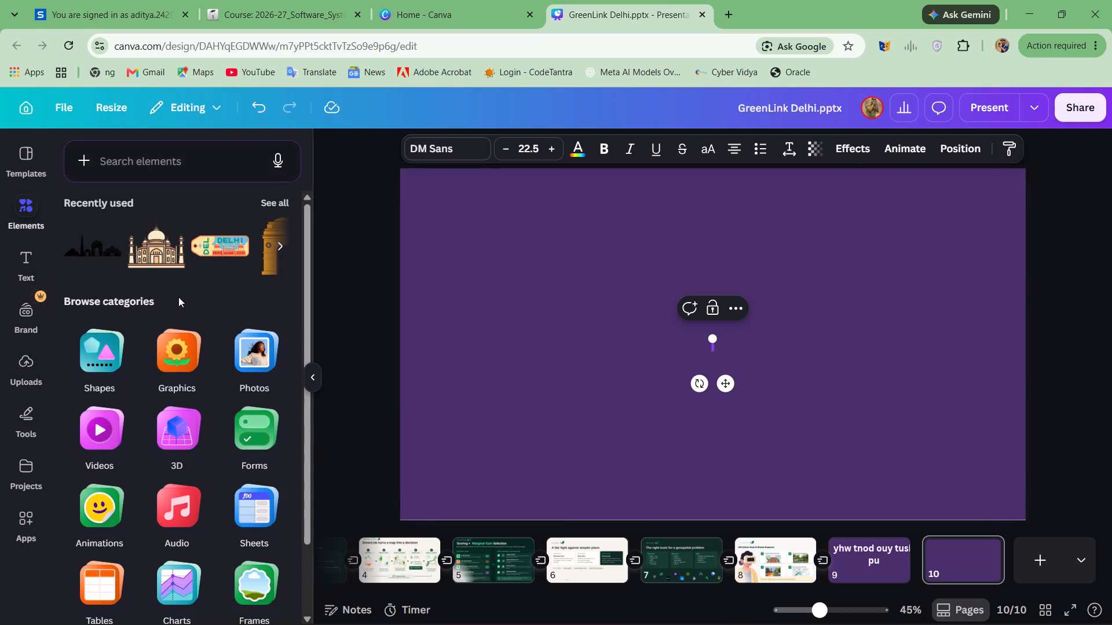
left_click_drag(149, 242, 494, 241)
left_click_drag(230, 247, 759, 249)
left_click_drag(270, 248, 515, 392)
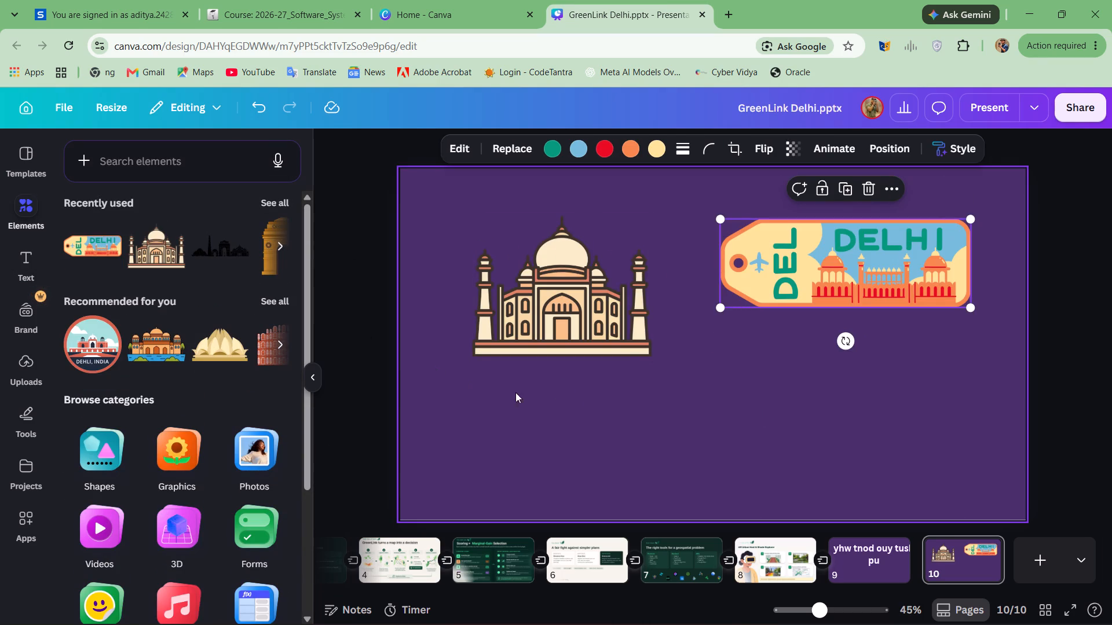
left_click_drag(515, 392, 659, 411)
left_click_drag(270, 270, 738, 429)
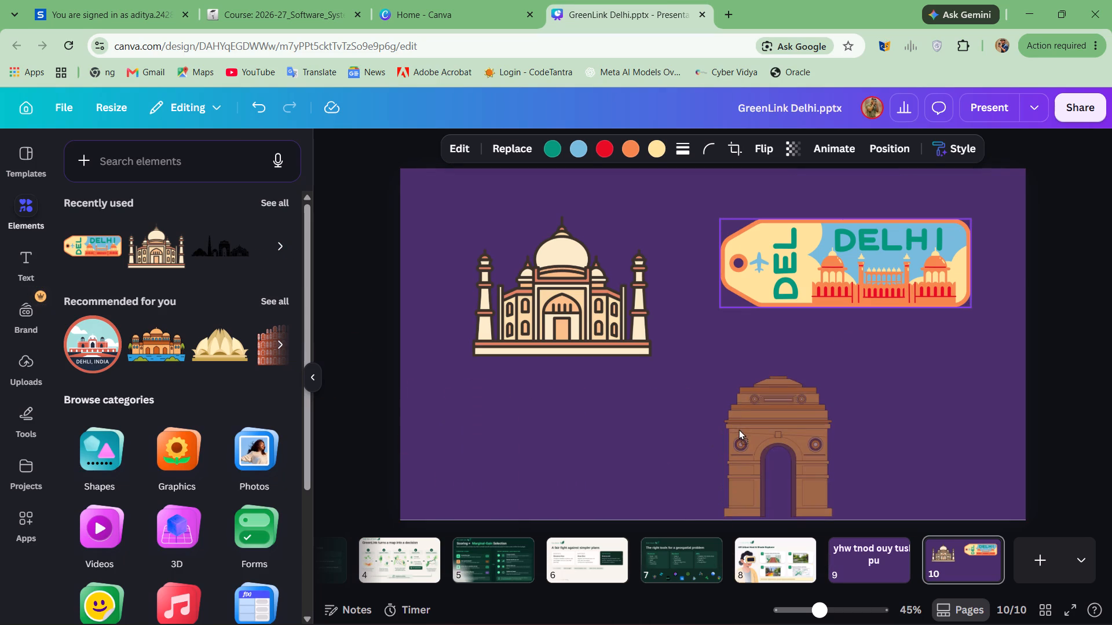
left_click_drag(738, 429, 741, 428)
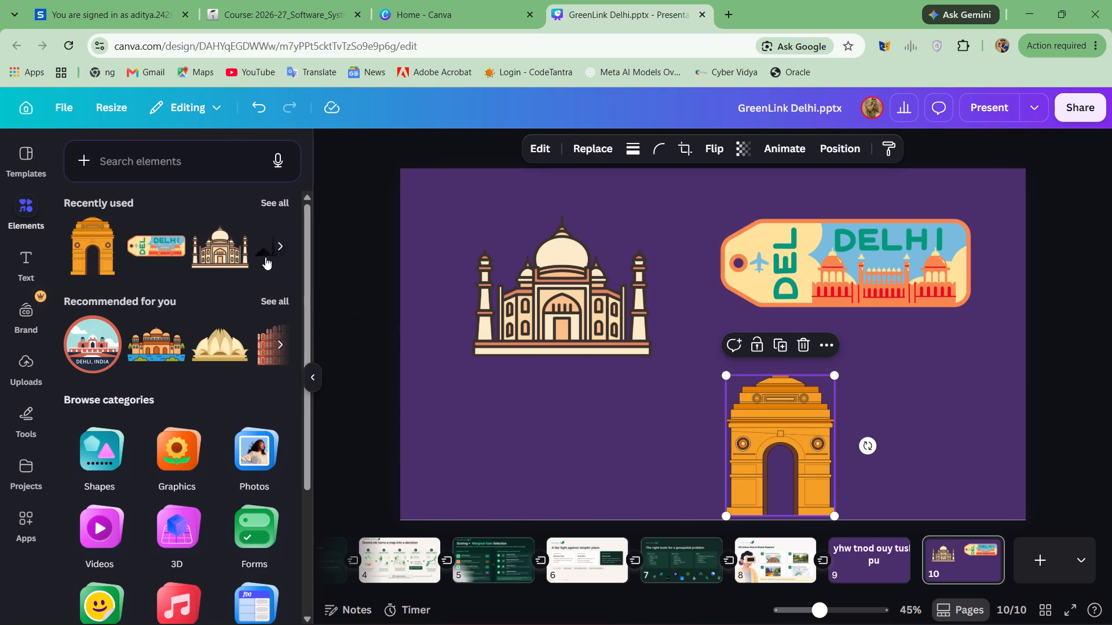
Add the recently used dotted line to slide 10, along the base of the Taj Mahal graphic.
left_click(280, 248)
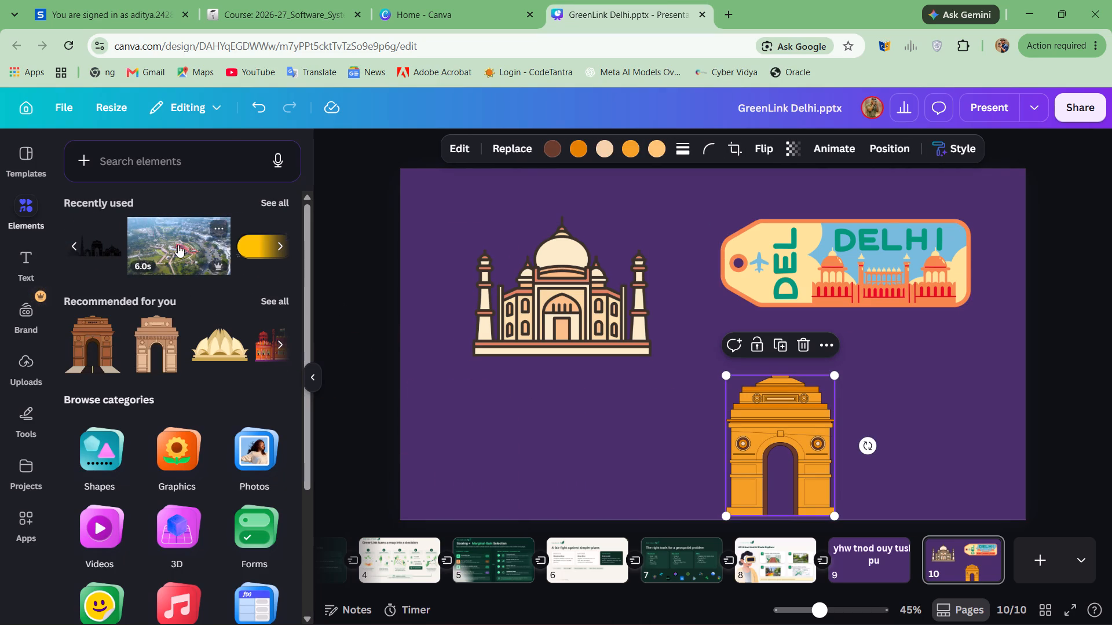
left_click(281, 247)
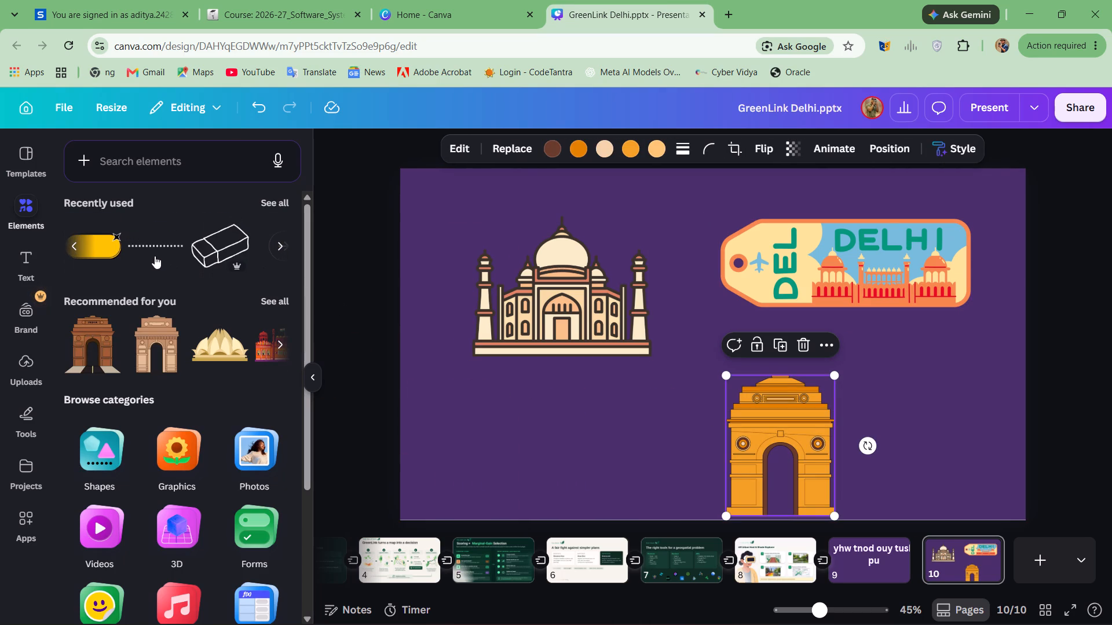
left_click_drag(155, 256, 502, 404)
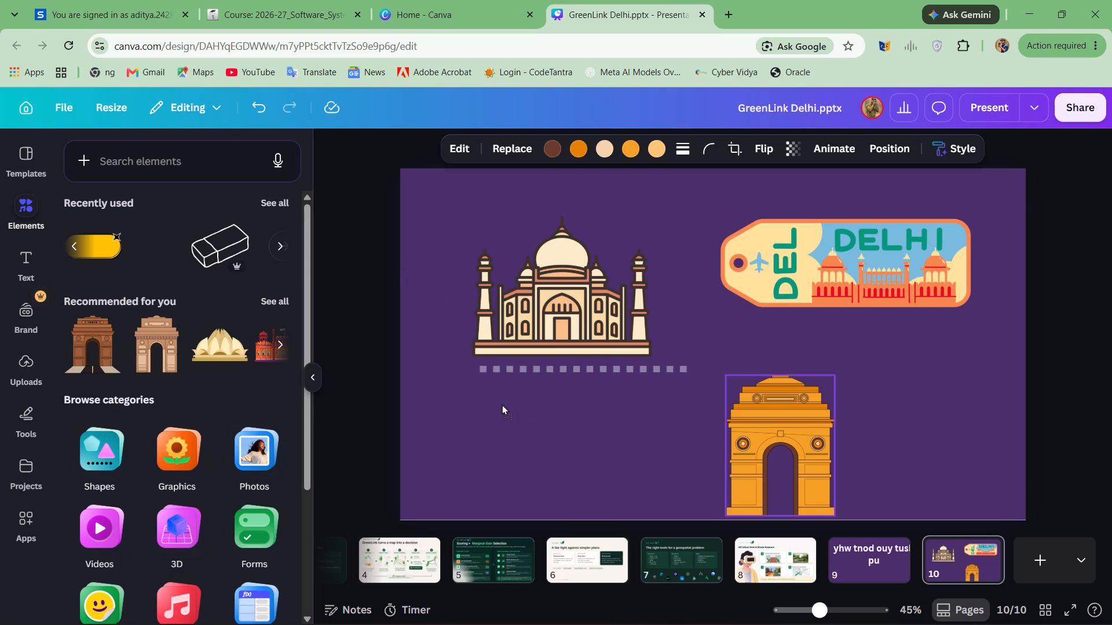
left_click_drag(502, 404, 498, 395)
Add the recently used eraser outline graphic to slide 10, partly beyond the slide's lower-left corner.
left_click_drag(216, 253, 712, 344)
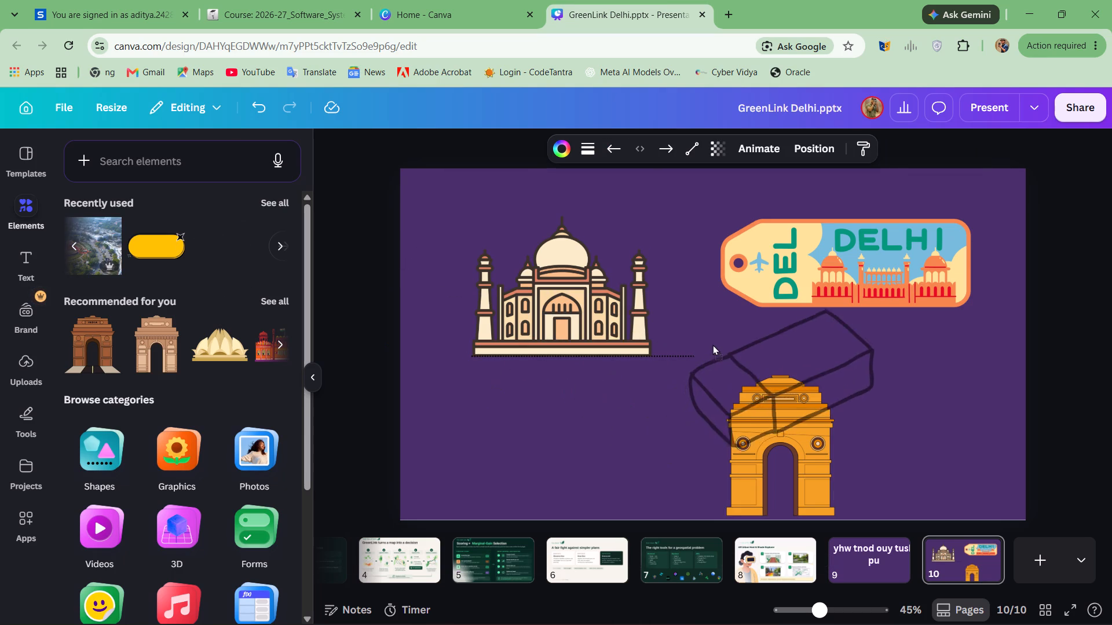
left_click_drag(712, 344, 728, 370)
left_click_drag(792, 374, 470, 374)
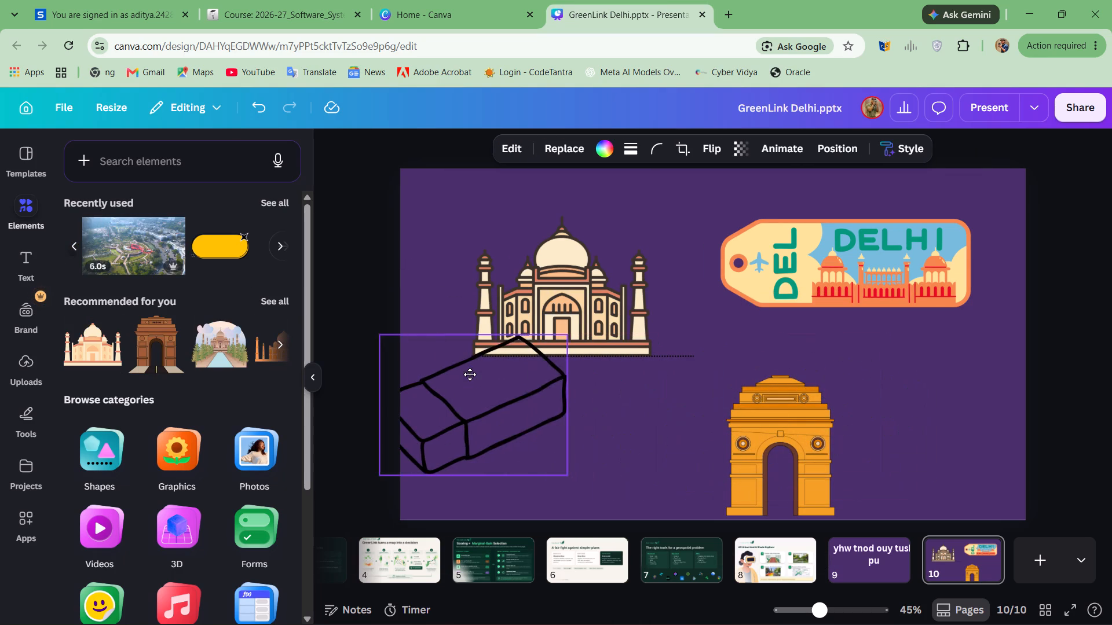
left_click_drag(470, 374, 417, 502)
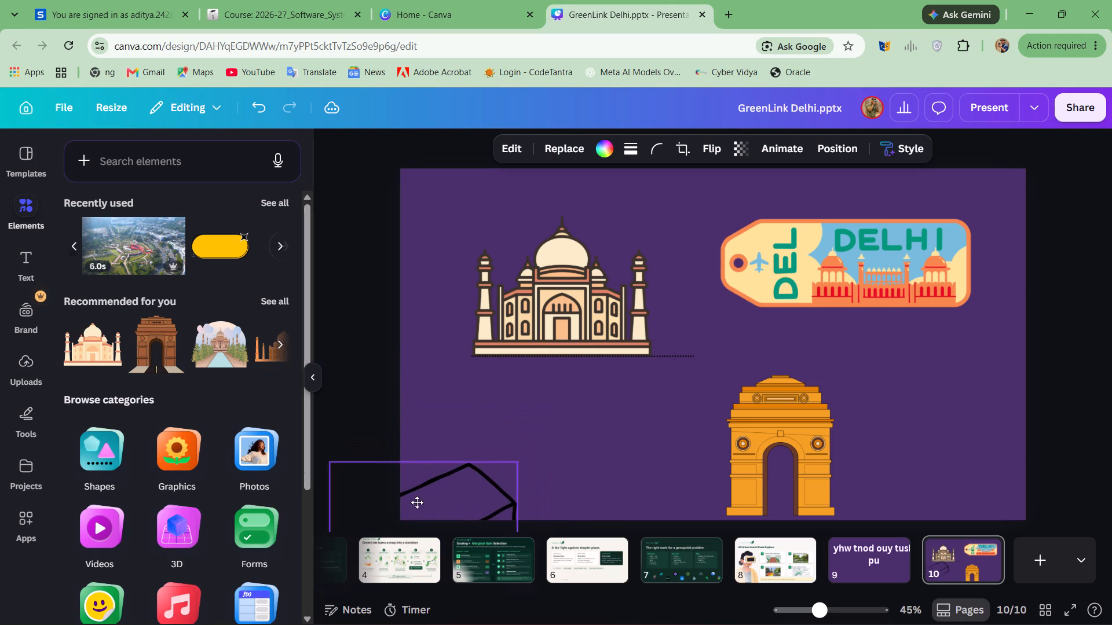
left_click_drag(417, 502, 396, 516)
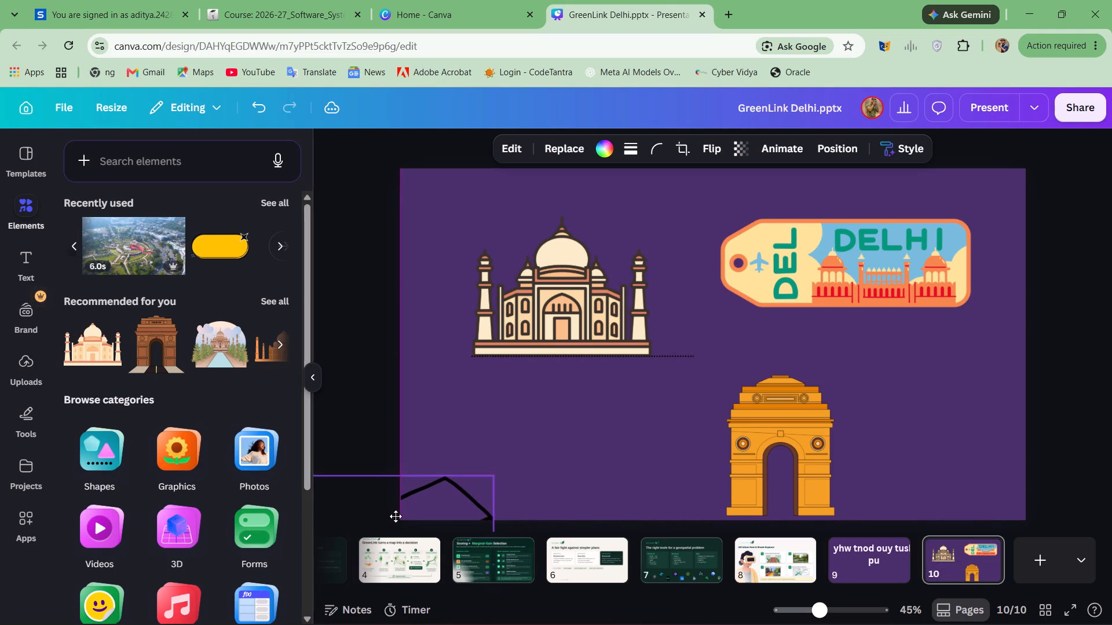
left_click_drag(396, 516, 396, 521)
left_click(498, 432)
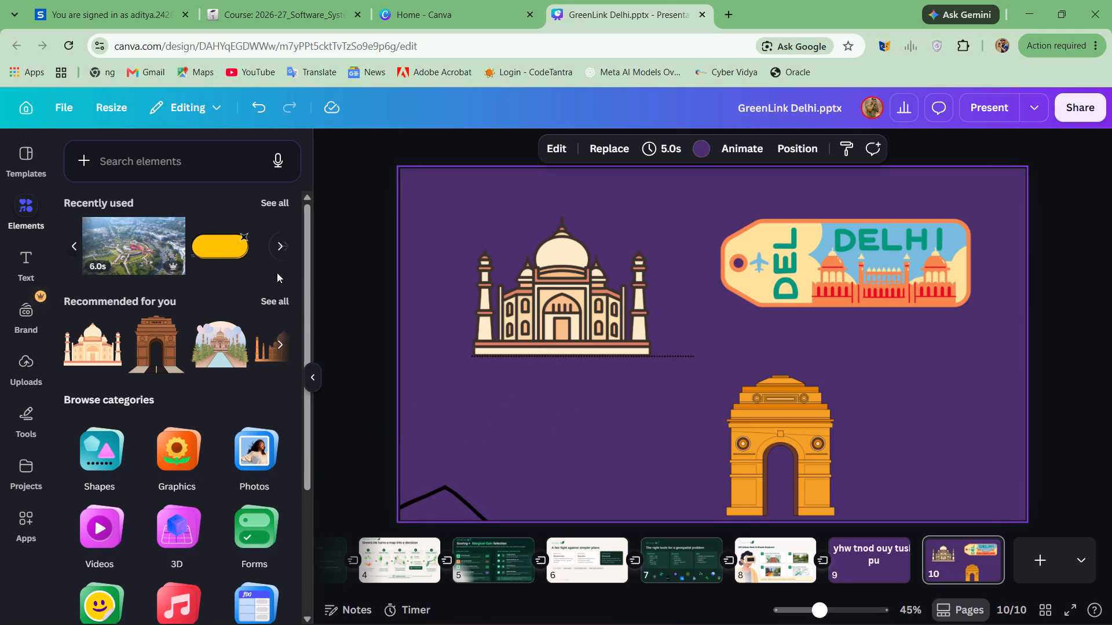
Place the recently used yellow rounded banner with stars over the India Gate graphic and enlarge it.
left_click_drag(229, 253, 714, 411)
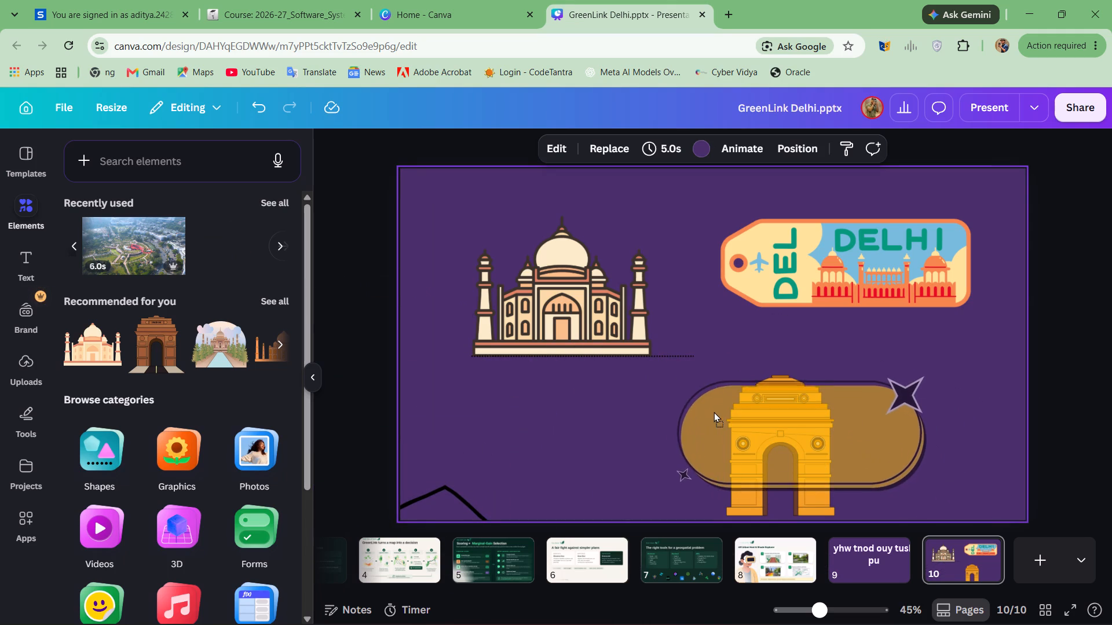
left_click_drag(714, 411, 712, 405)
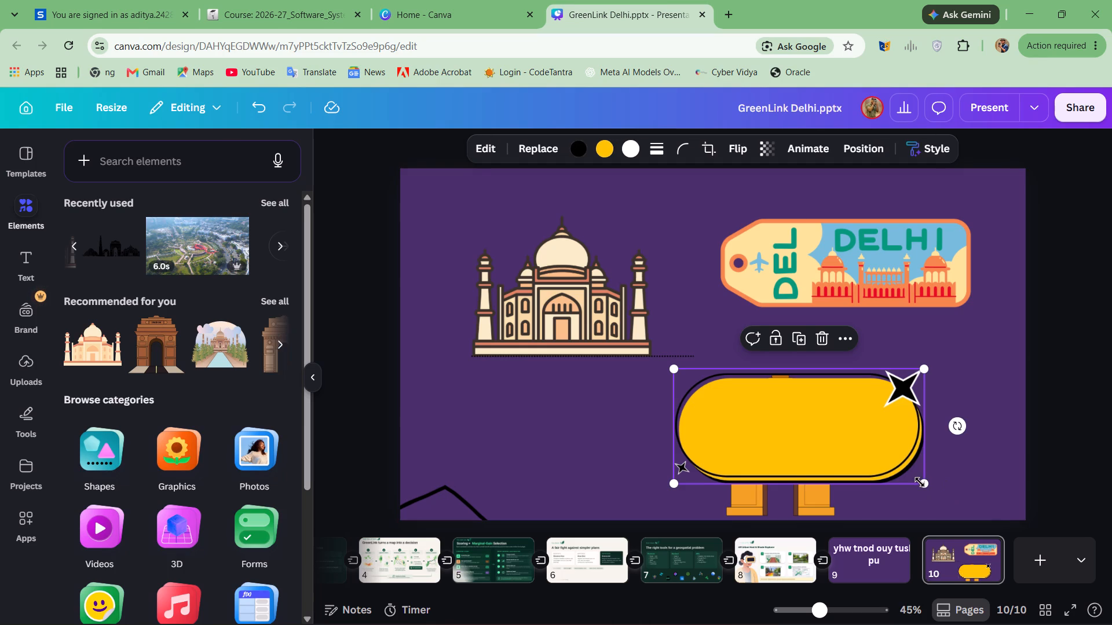
left_click_drag(920, 482, 945, 540)
left_click(811, 454)
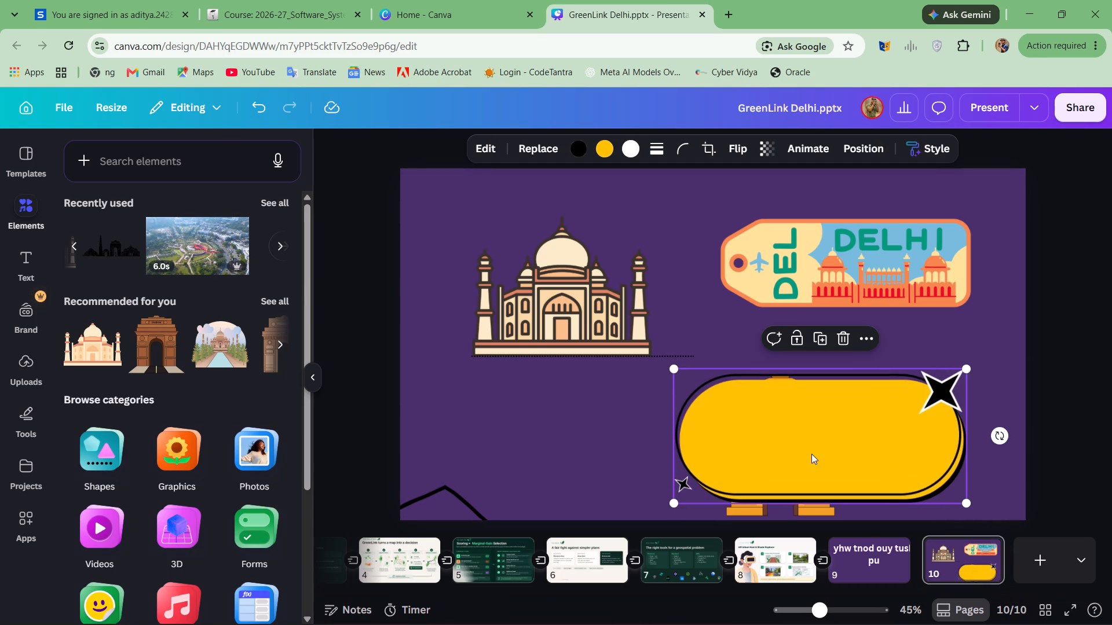
left_click(811, 454)
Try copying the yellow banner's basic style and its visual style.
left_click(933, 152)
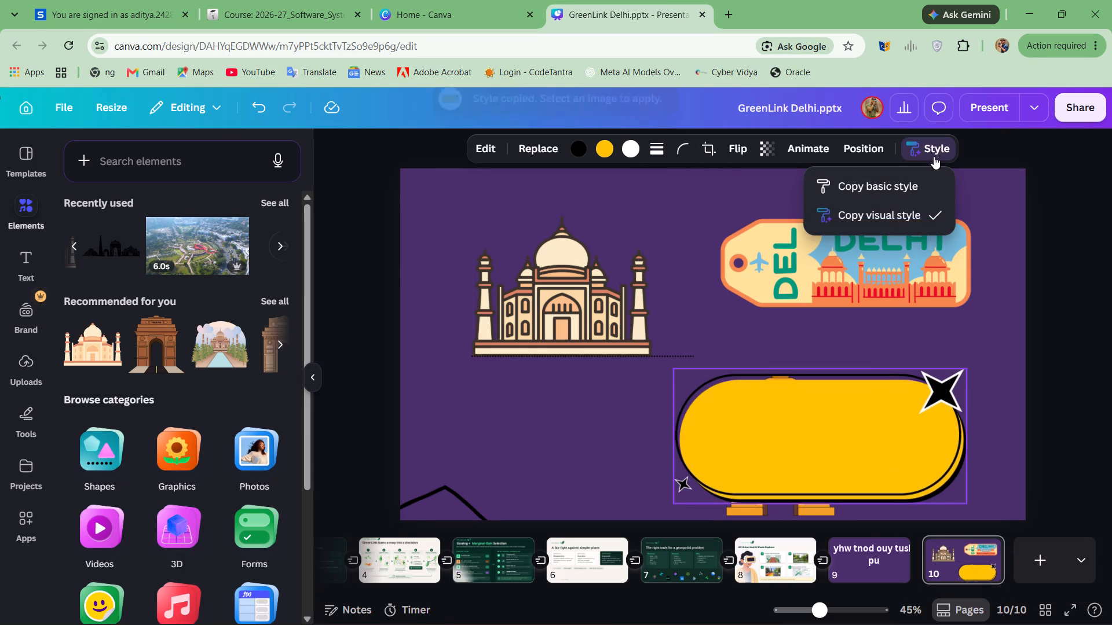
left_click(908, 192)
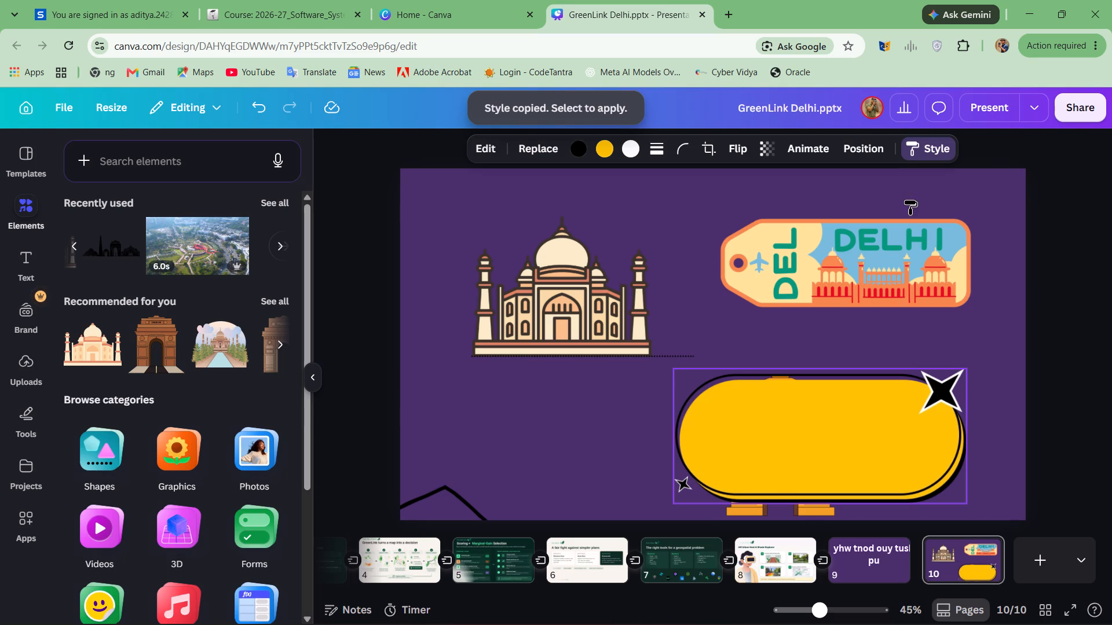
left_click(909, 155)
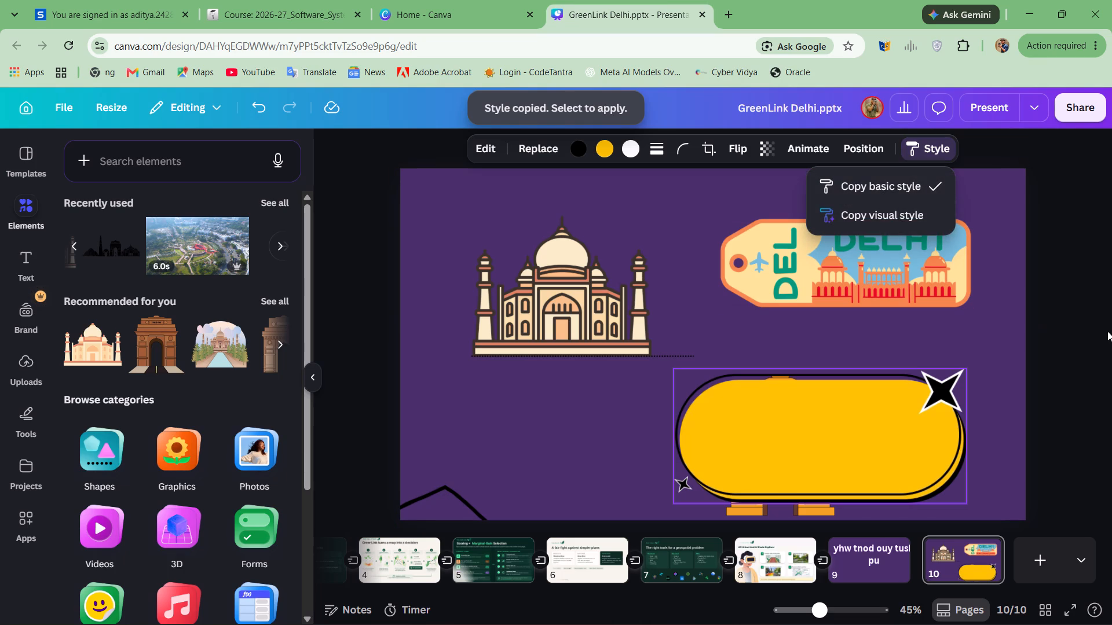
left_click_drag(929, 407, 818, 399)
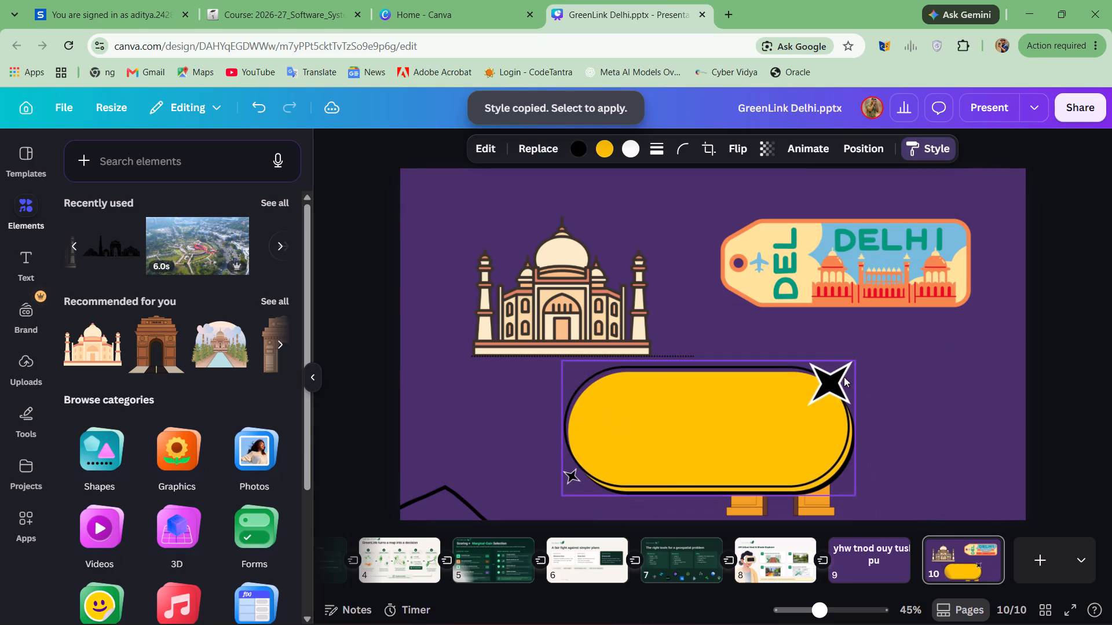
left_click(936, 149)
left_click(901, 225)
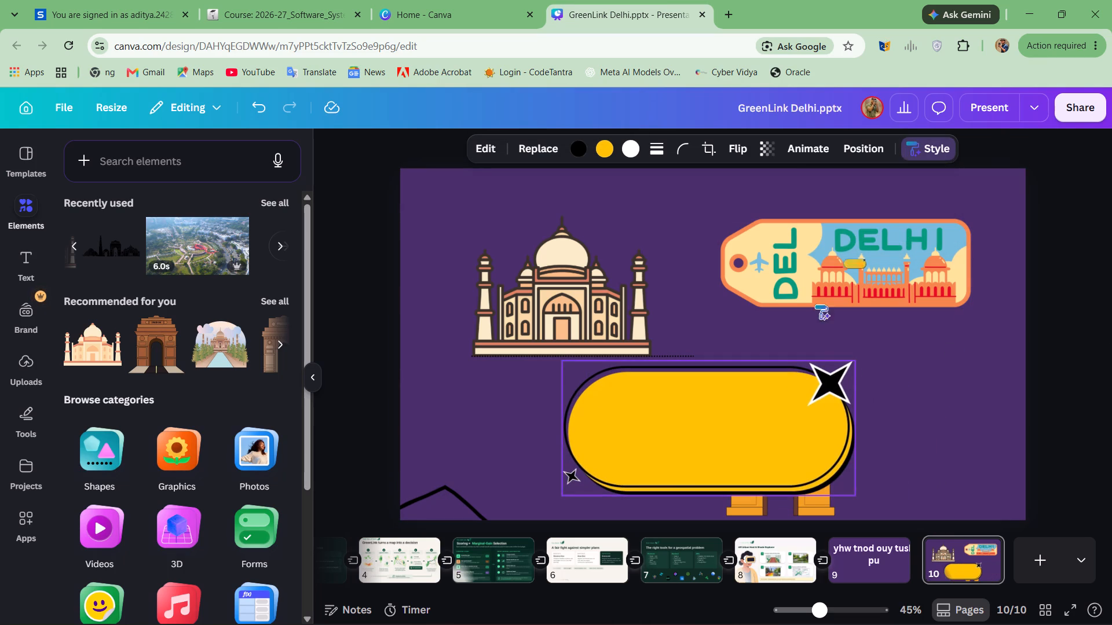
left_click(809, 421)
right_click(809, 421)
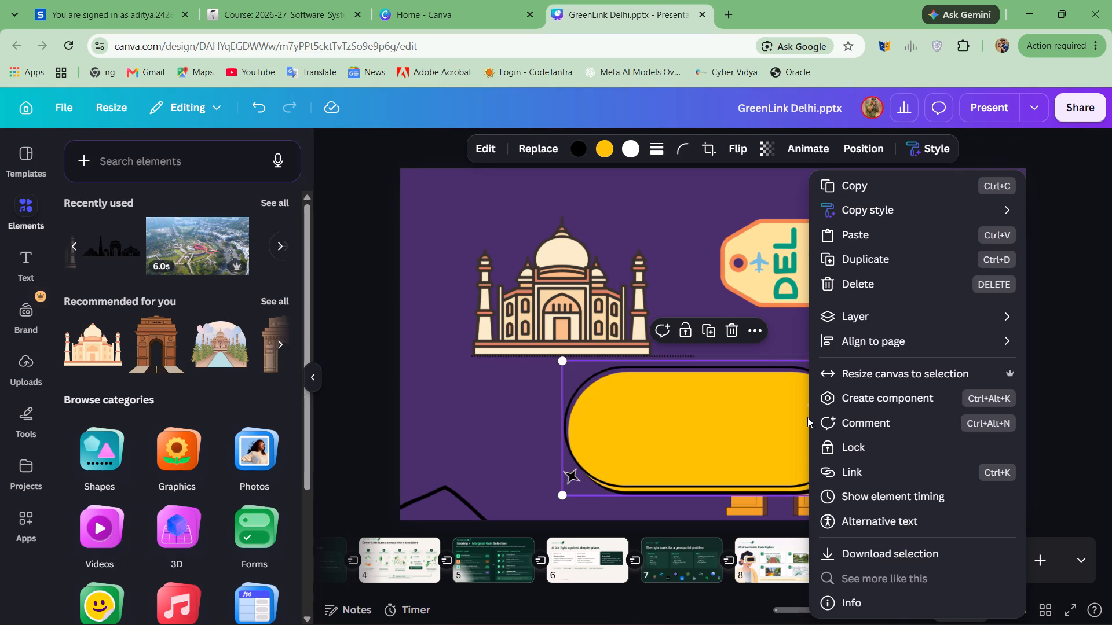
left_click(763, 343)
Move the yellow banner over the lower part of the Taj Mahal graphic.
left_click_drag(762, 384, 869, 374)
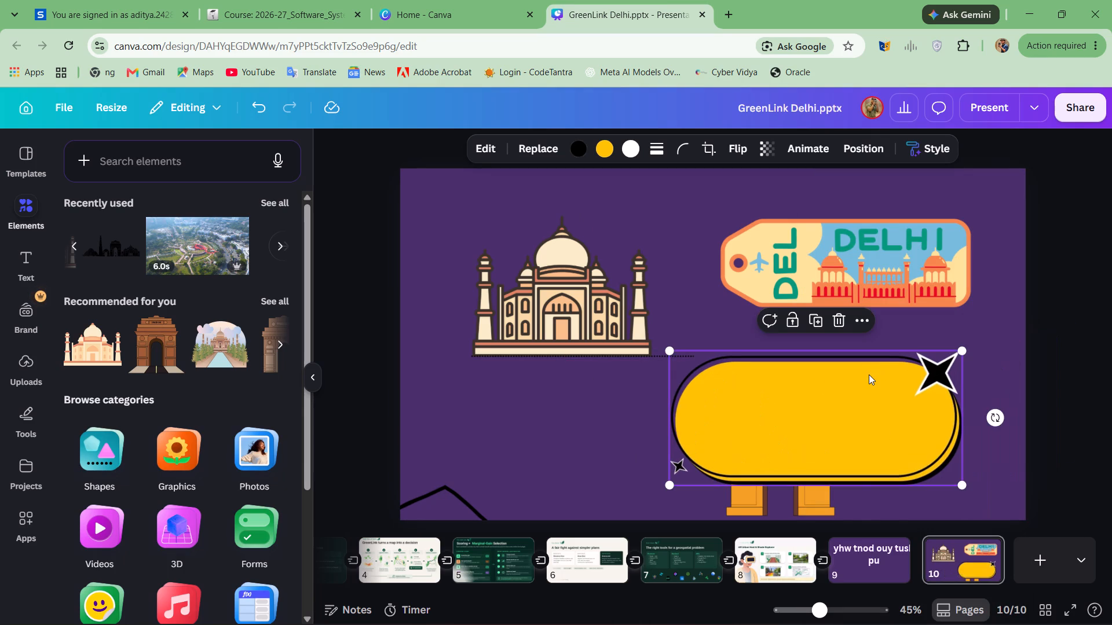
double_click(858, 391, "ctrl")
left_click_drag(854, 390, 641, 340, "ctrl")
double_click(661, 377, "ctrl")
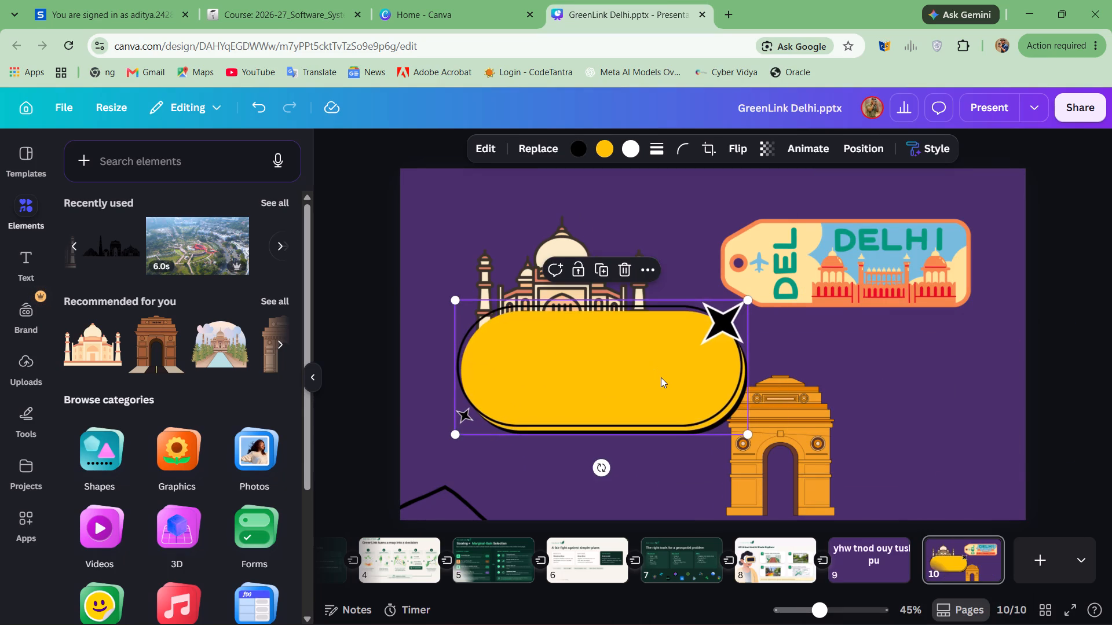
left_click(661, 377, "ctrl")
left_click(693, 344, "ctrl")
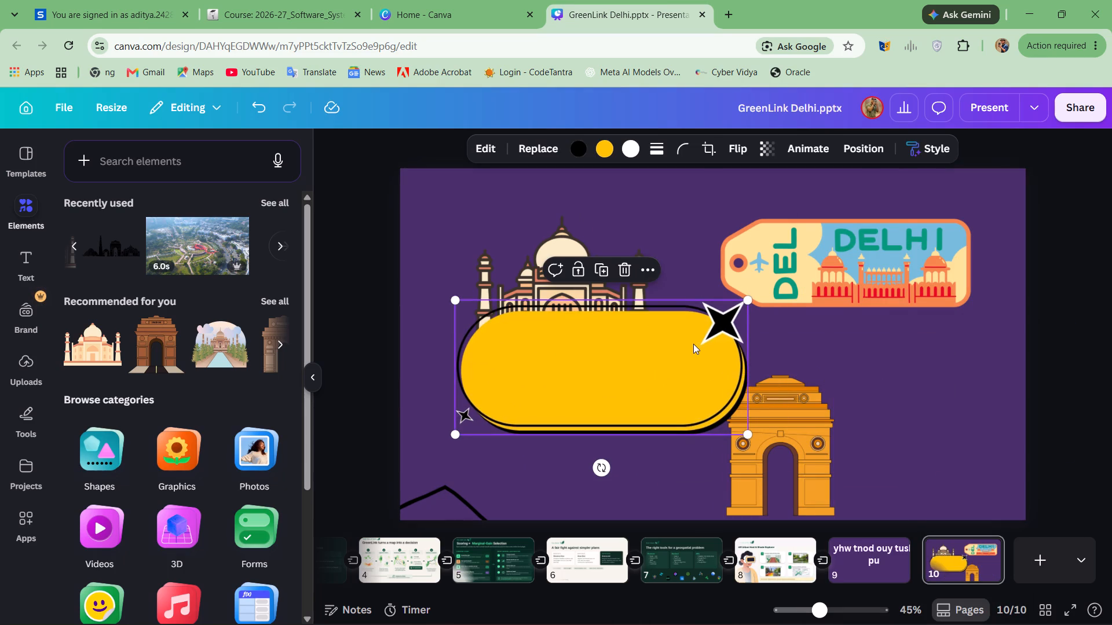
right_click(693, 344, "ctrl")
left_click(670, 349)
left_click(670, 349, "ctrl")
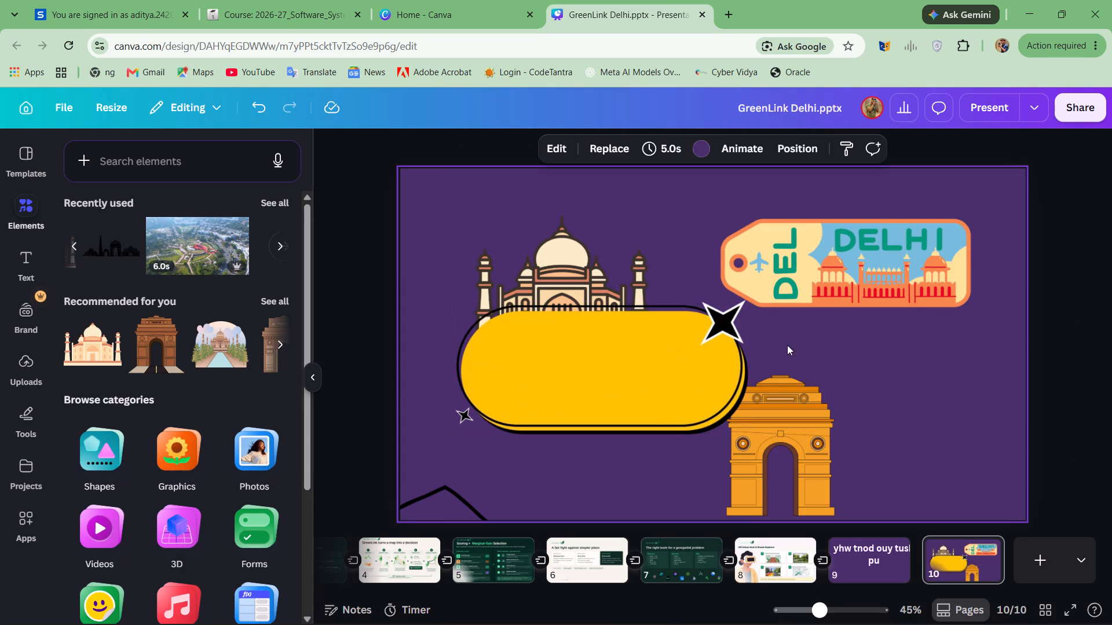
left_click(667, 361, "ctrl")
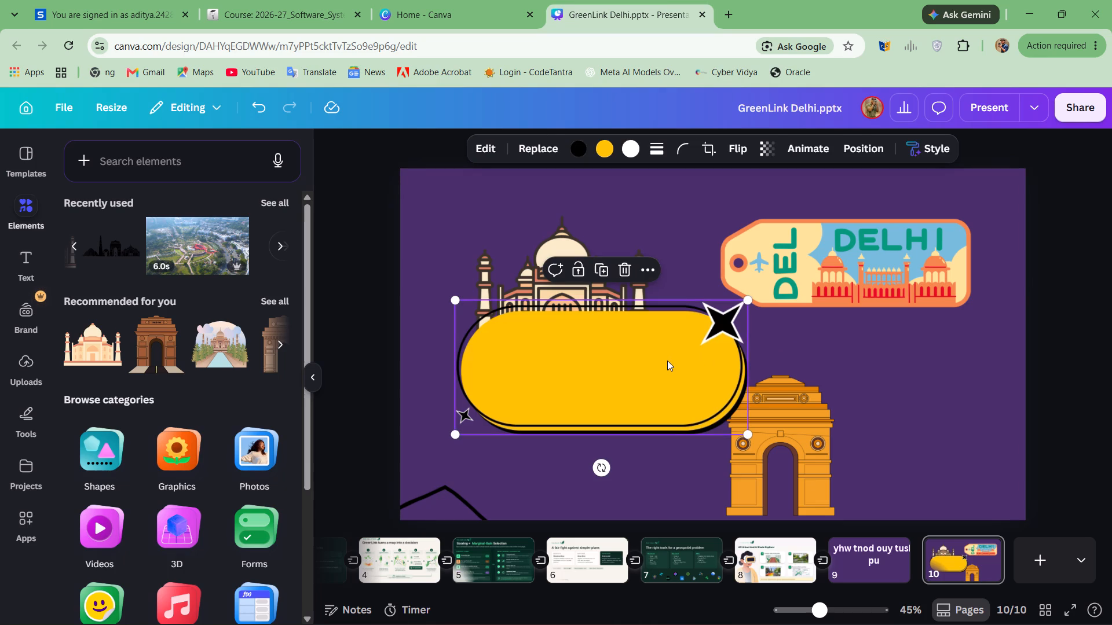
Duplicate the yellow banner twice, placing one copy overlapping just above the original and the other in the slide's lower-right corner.
key("ctrl+d")
left_click_drag(670, 372, 985, 407, "ctrl")
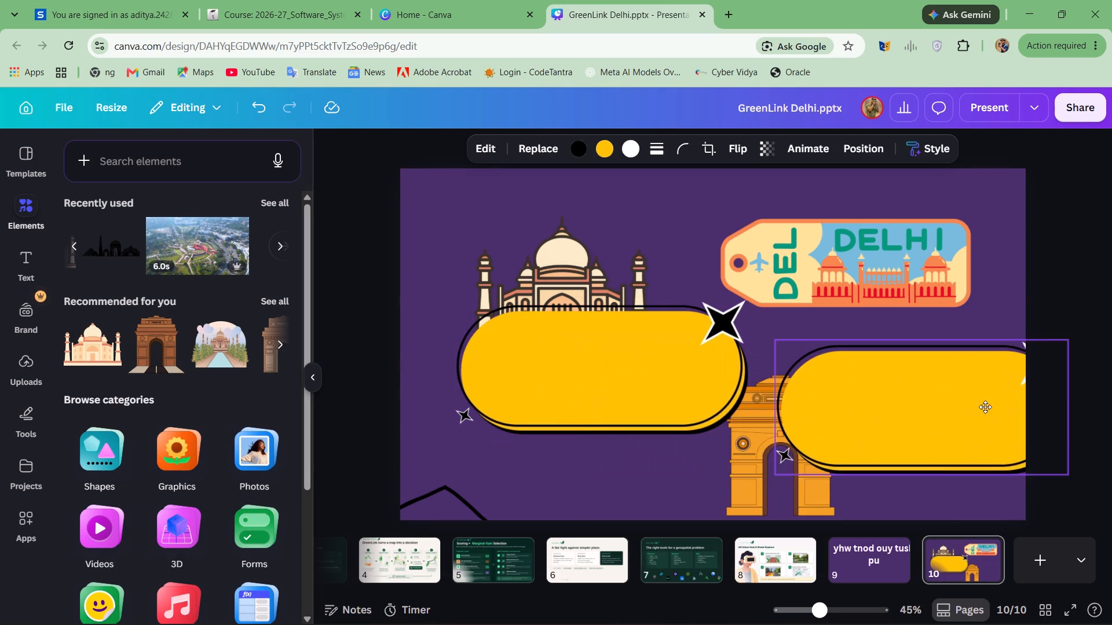
left_click_drag(985, 407, 923, 420, "ctrl")
key("ctrl+d")
left_click_drag(808, 422, 613, 304)
left_click_drag(1030, 450, 924, 453)
left_click_drag(986, 463, 961, 463)
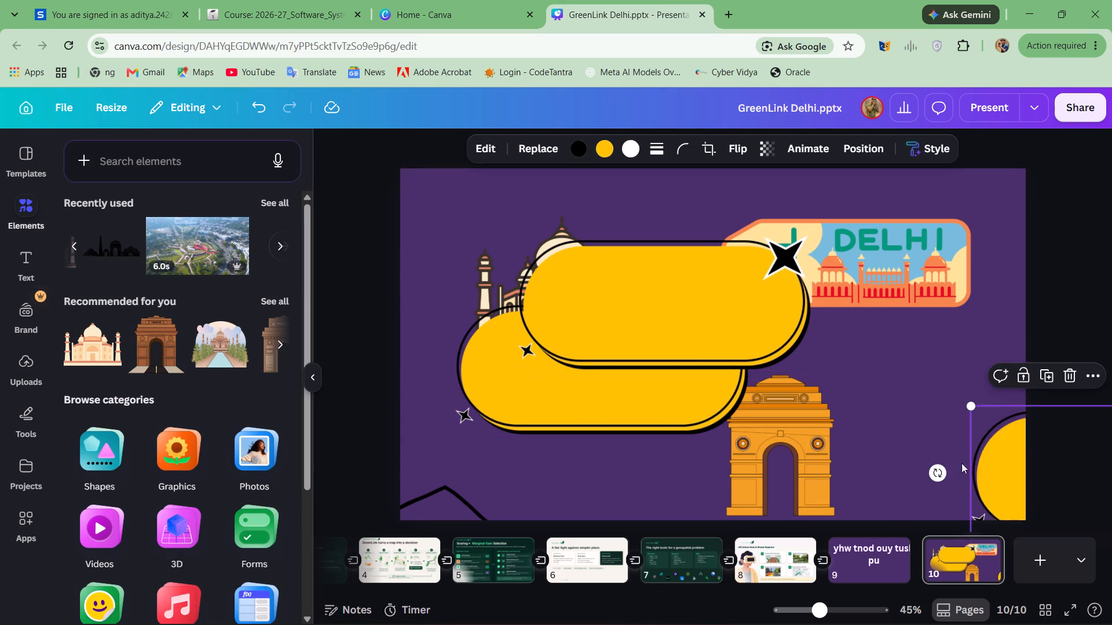
left_click_drag(961, 463, 751, 476)
Move the India Gate graphic directly above the lower-right banner and the Delhi luggage tag into the slide's upper-right corner.
left_click_drag(773, 402, 906, 310)
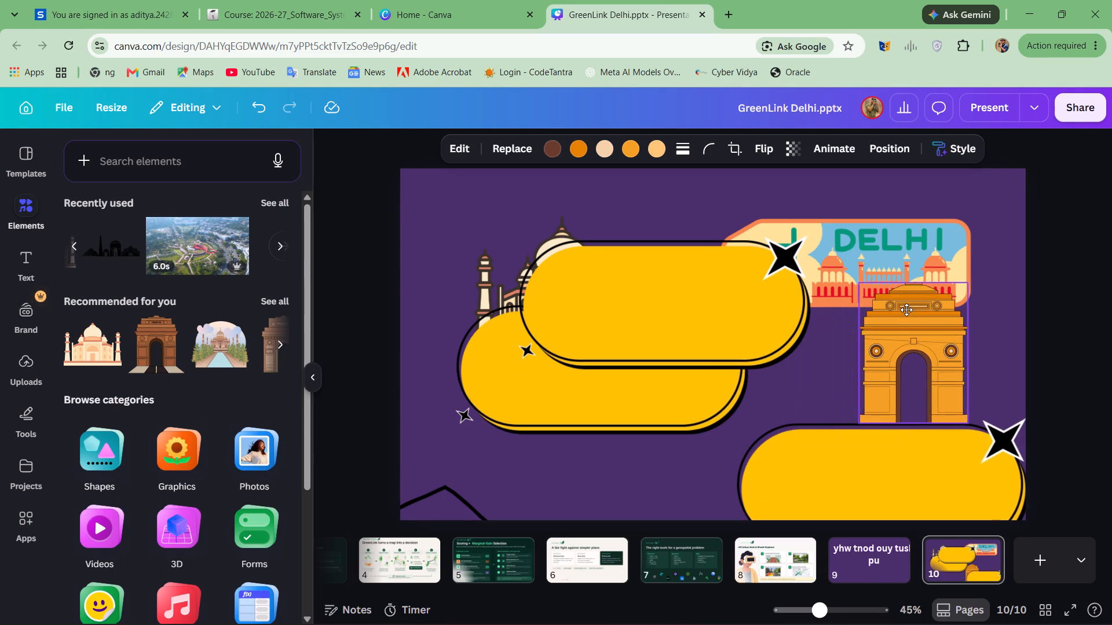
left_click_drag(906, 310, 907, 320)
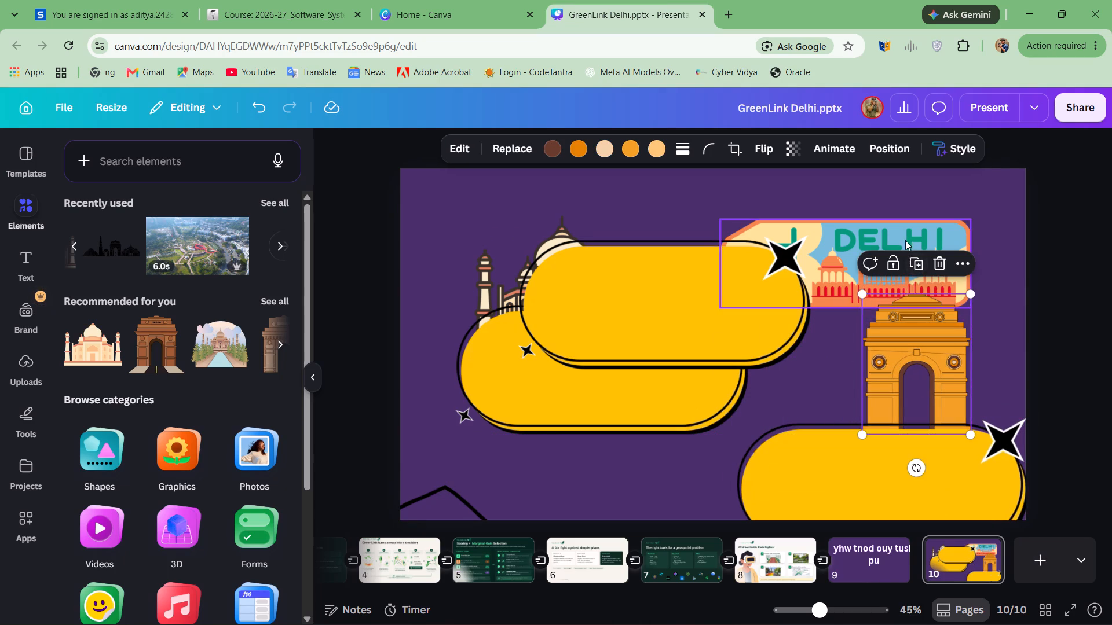
left_click_drag(905, 234, 953, 188)
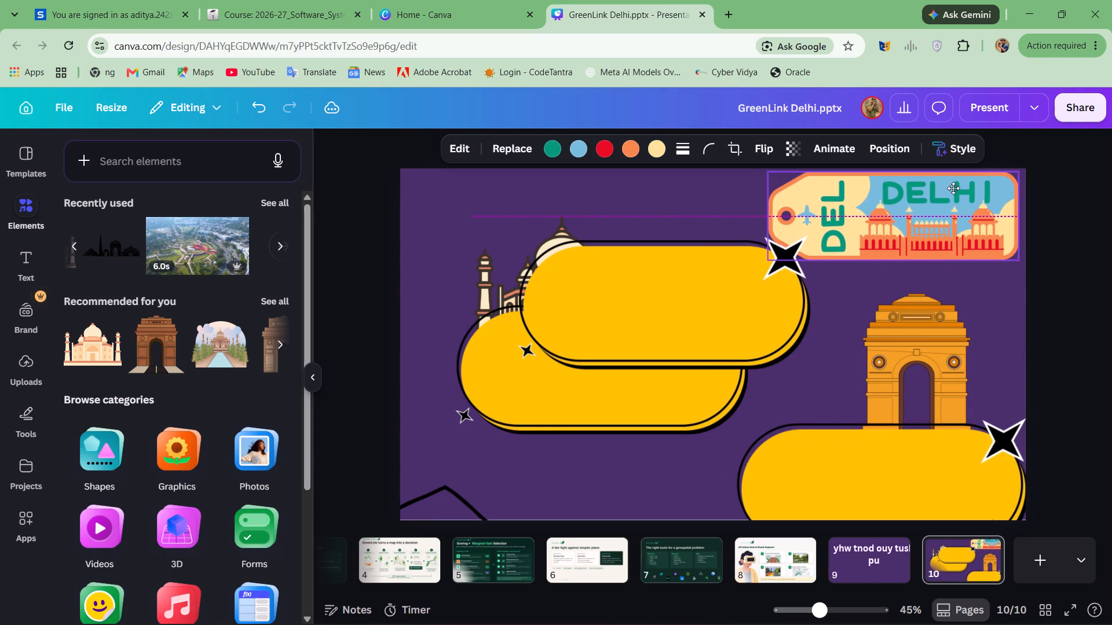
left_click_drag(953, 188, 956, 188)
Move the two overlapping yellow banners apart, one into the slide's upper-left corner and the other into its lower-left corner.
left_click_drag(683, 297, 547, 226)
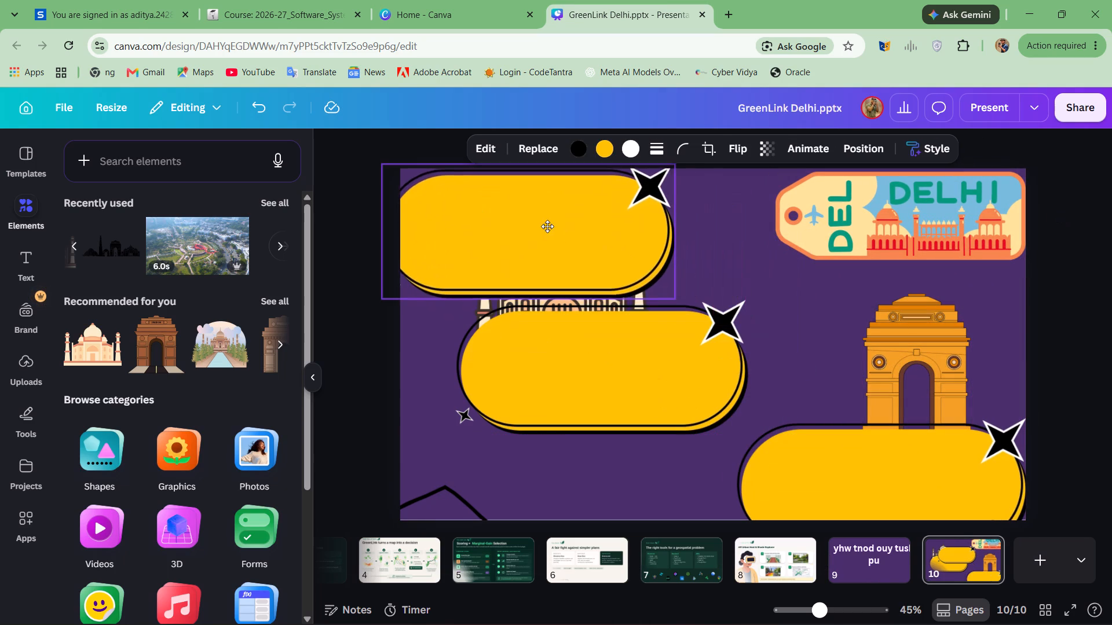
left_click_drag(547, 226, 534, 212)
left_click_drag(584, 339, 510, 465)
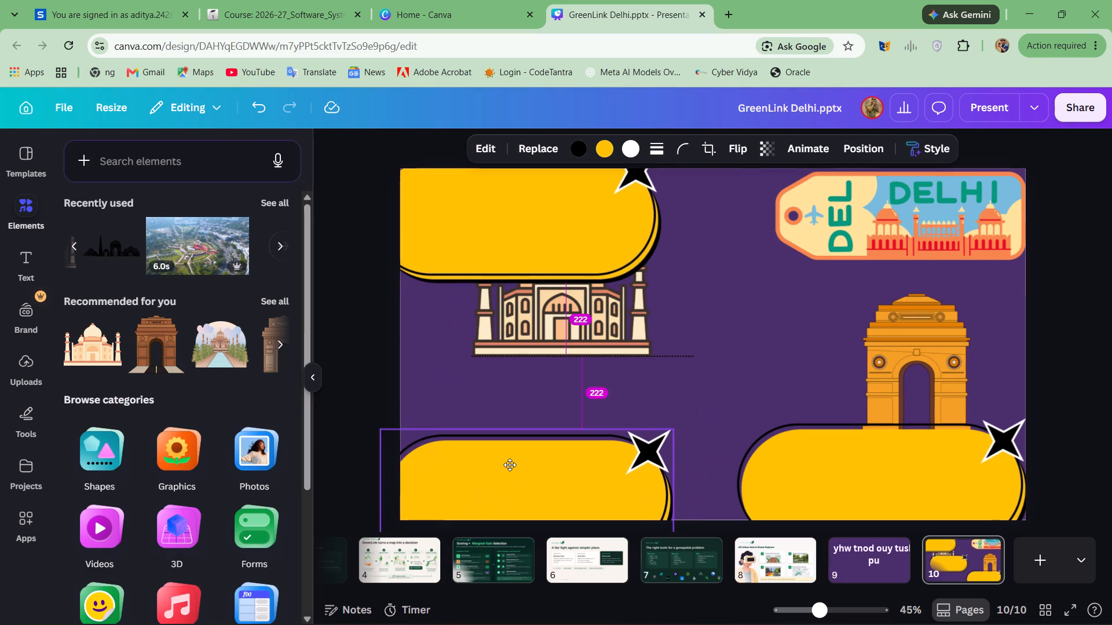
left_click_drag(510, 465, 507, 462)
Move the Taj Mahal graphic to the slide's left edge above the lower banner and enlarge it until it extends behind the upper banner.
left_click_drag(543, 305, 473, 376)
left_click(638, 315)
left_click(576, 296)
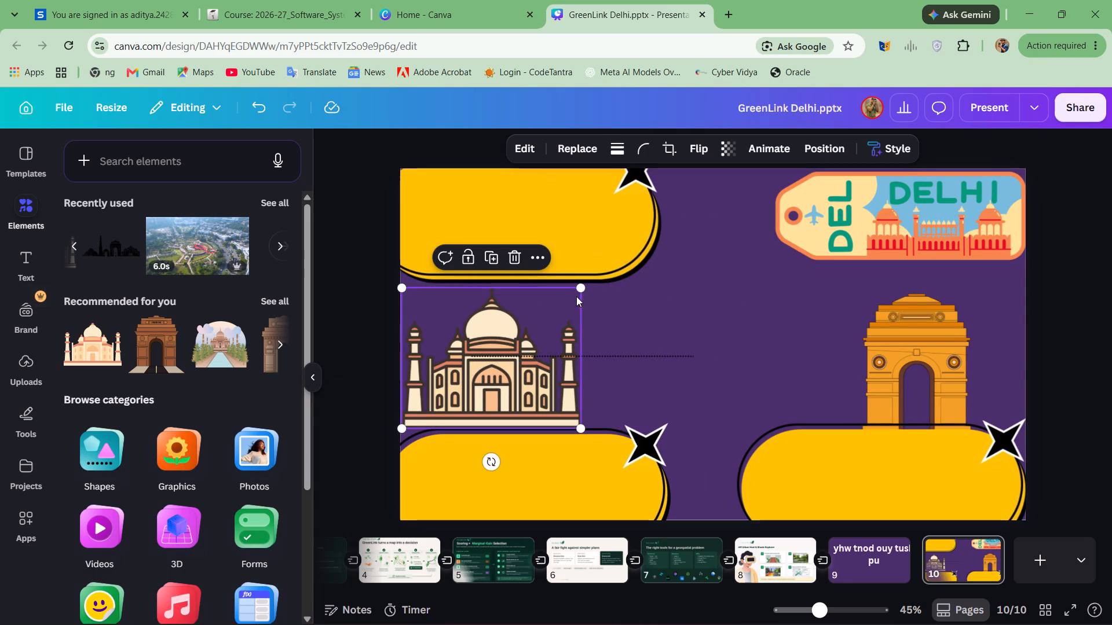
left_click_drag(581, 291, 1111, 454)
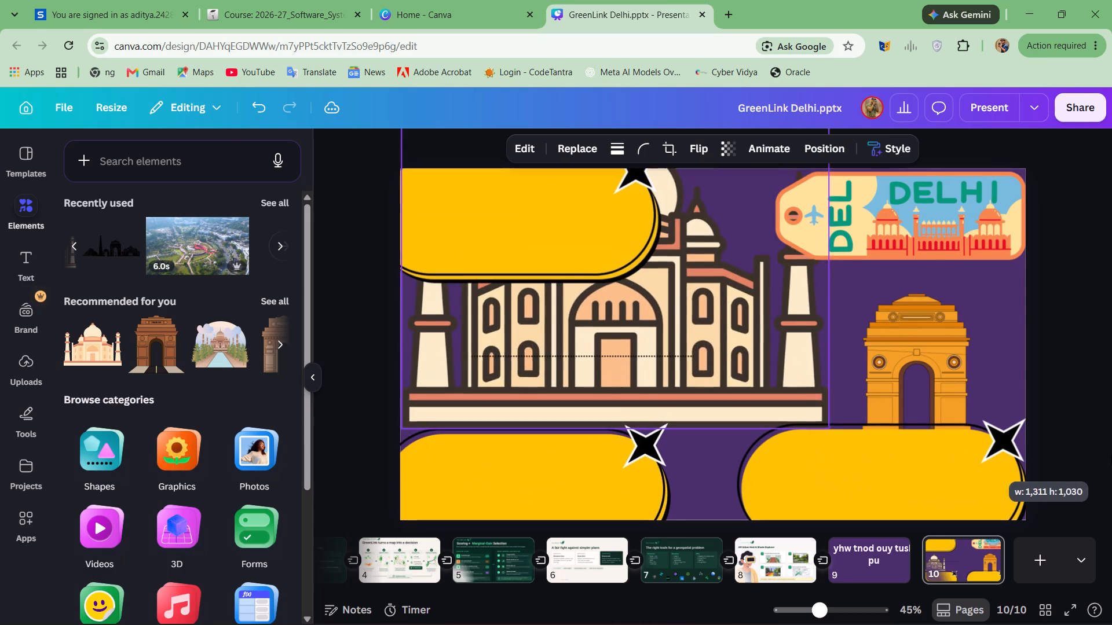
left_click_drag(1111, 454, 888, 426)
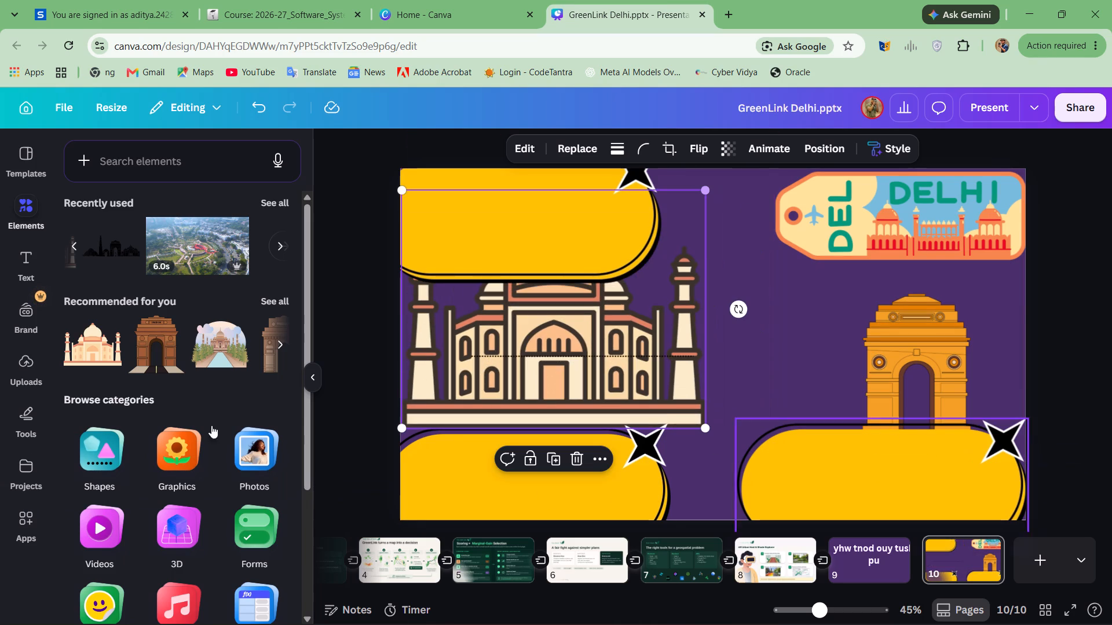
Add the recommended photo of the black wooden field gate under a blue sky to slide 10's lower-left area.
left_click(243, 443)
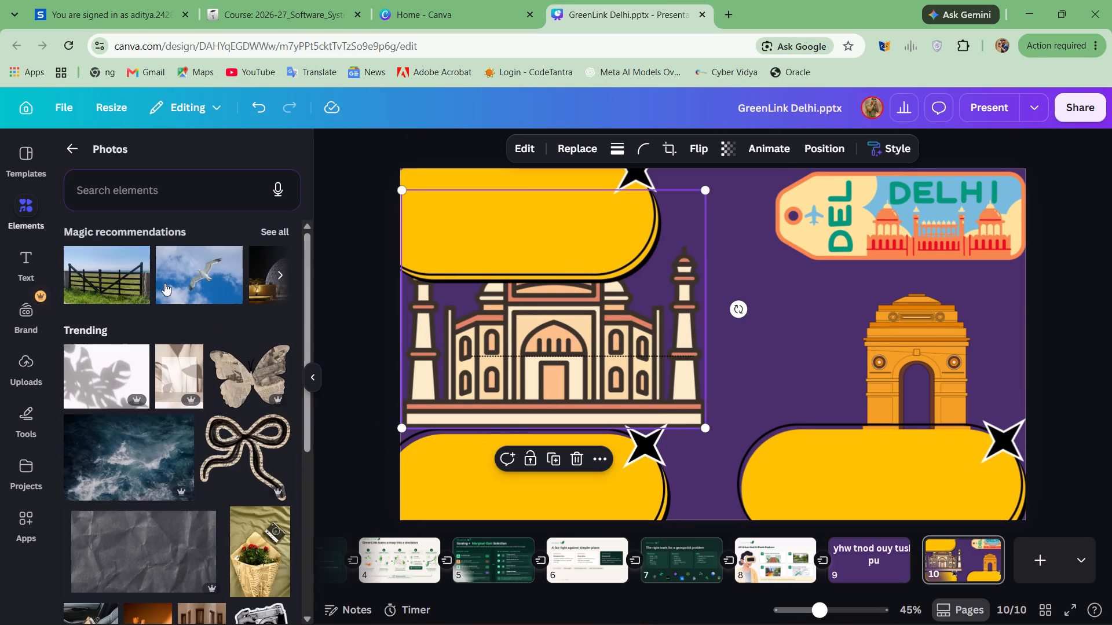
left_click(112, 274)
left_click_drag(643, 358, 532, 385)
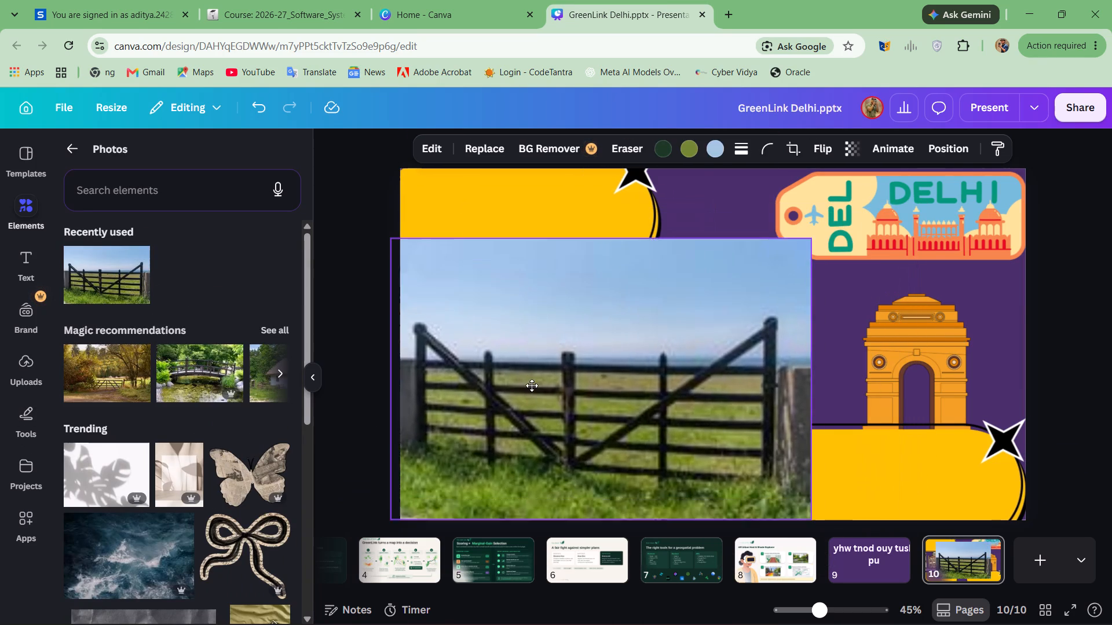
left_click_drag(532, 385, 536, 409)
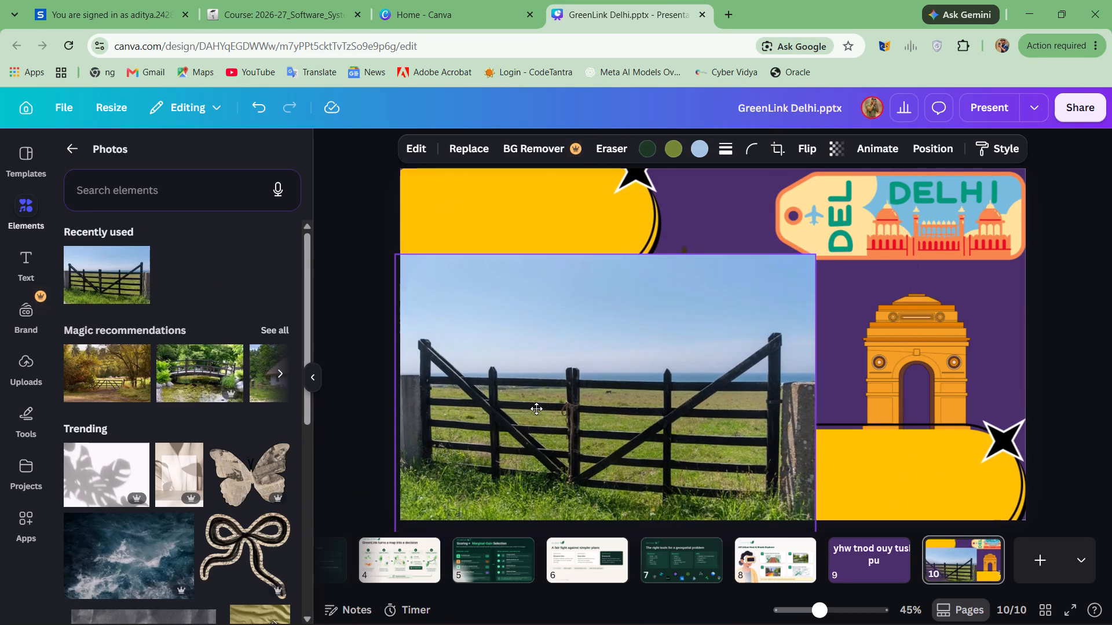
left_click_drag(536, 409, 529, 442)
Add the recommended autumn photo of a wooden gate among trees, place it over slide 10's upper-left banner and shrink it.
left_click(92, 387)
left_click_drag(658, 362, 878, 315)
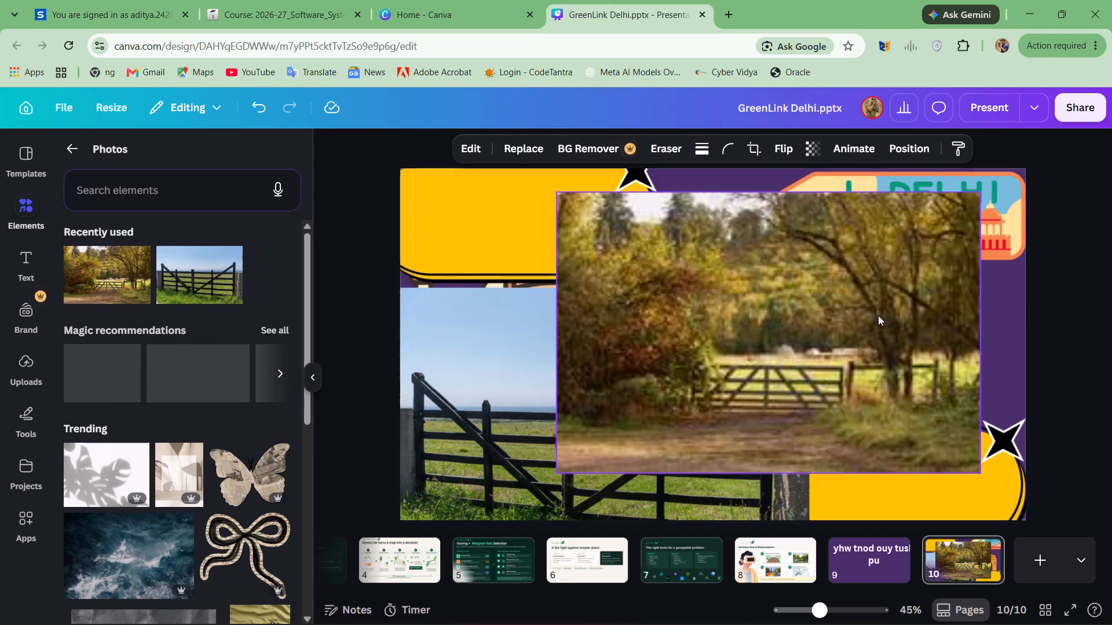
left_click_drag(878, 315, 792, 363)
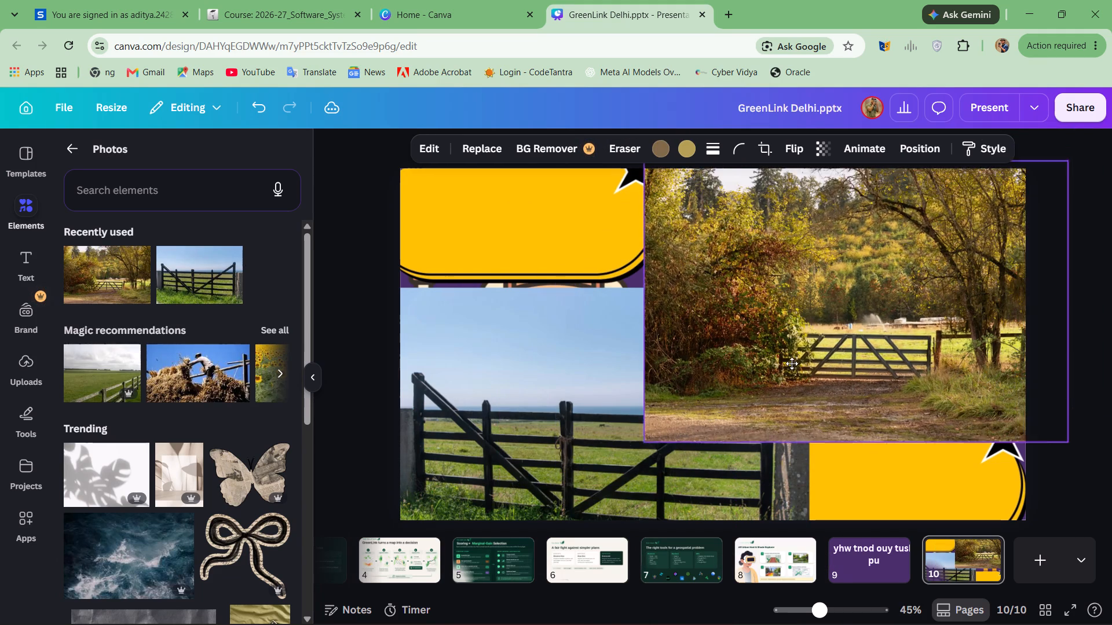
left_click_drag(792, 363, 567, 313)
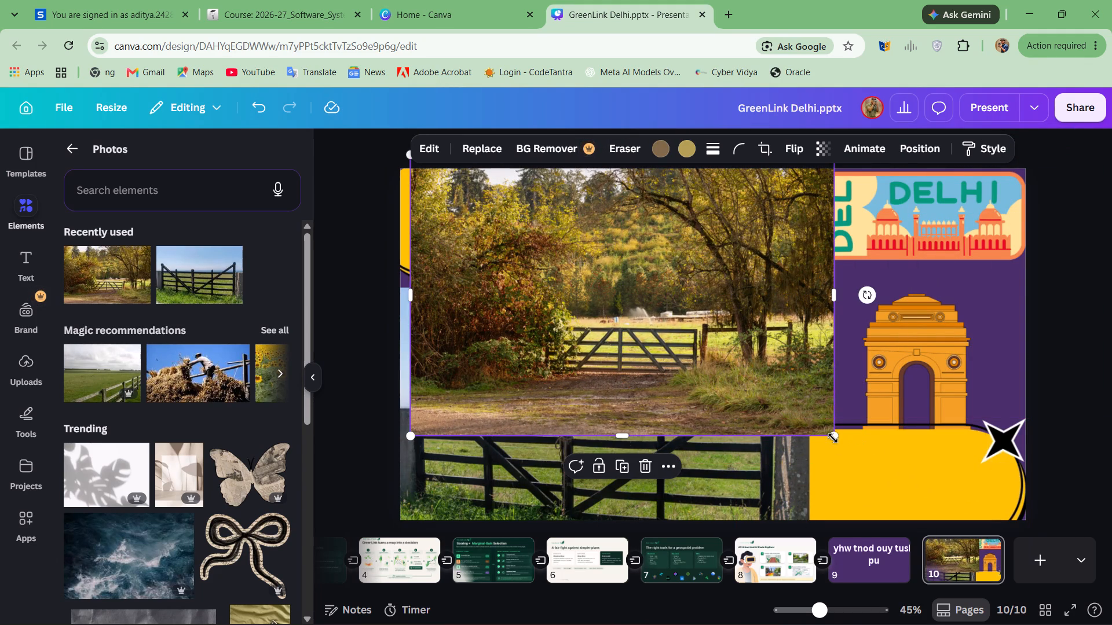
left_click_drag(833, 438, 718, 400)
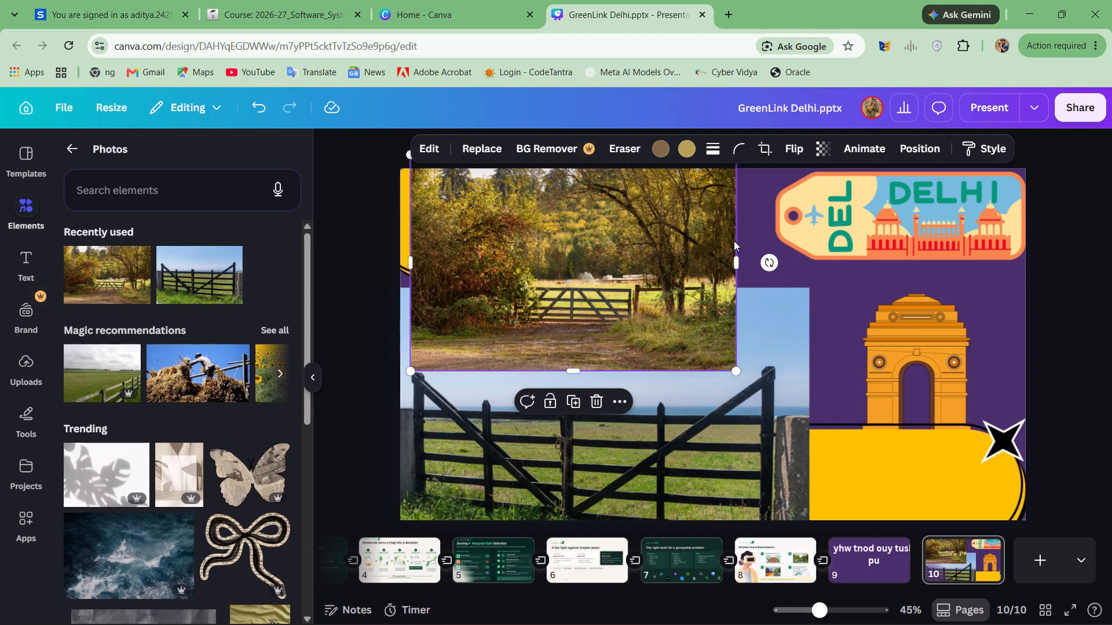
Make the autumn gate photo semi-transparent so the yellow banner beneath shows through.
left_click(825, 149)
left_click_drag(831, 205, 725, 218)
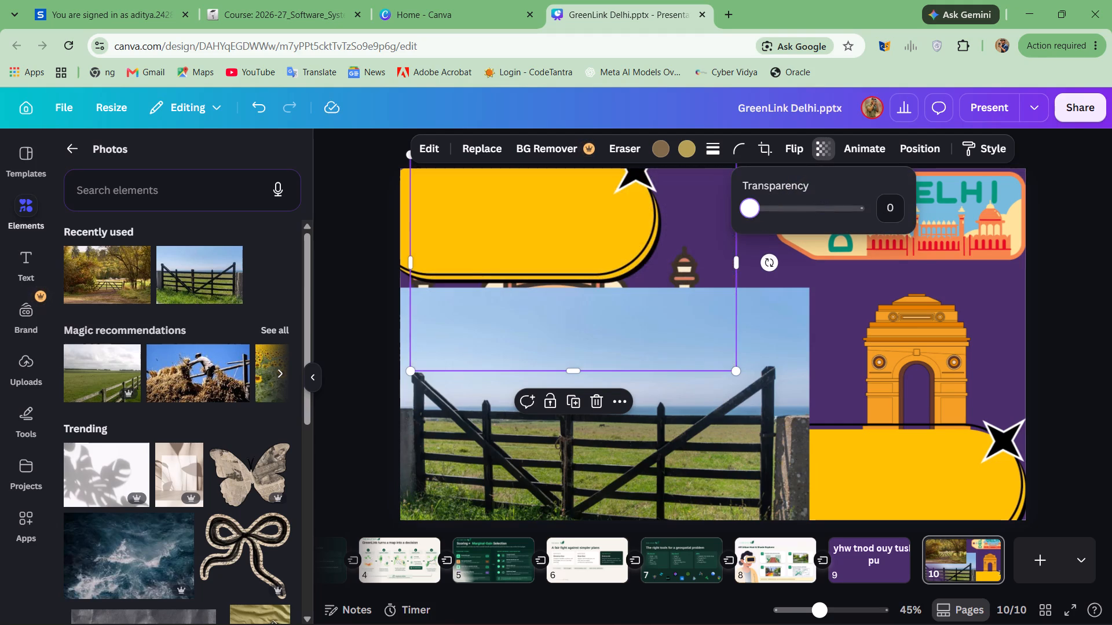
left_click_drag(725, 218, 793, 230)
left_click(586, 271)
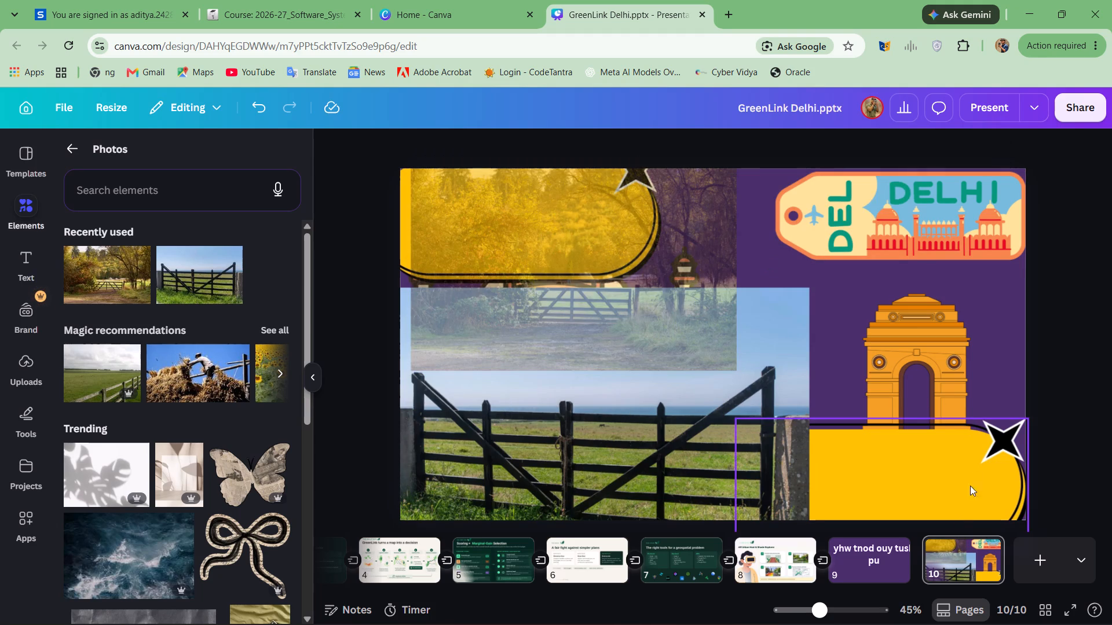
Fade the slide's lower-right yellow banner by setting its transparency value to about 23.
left_click(956, 519)
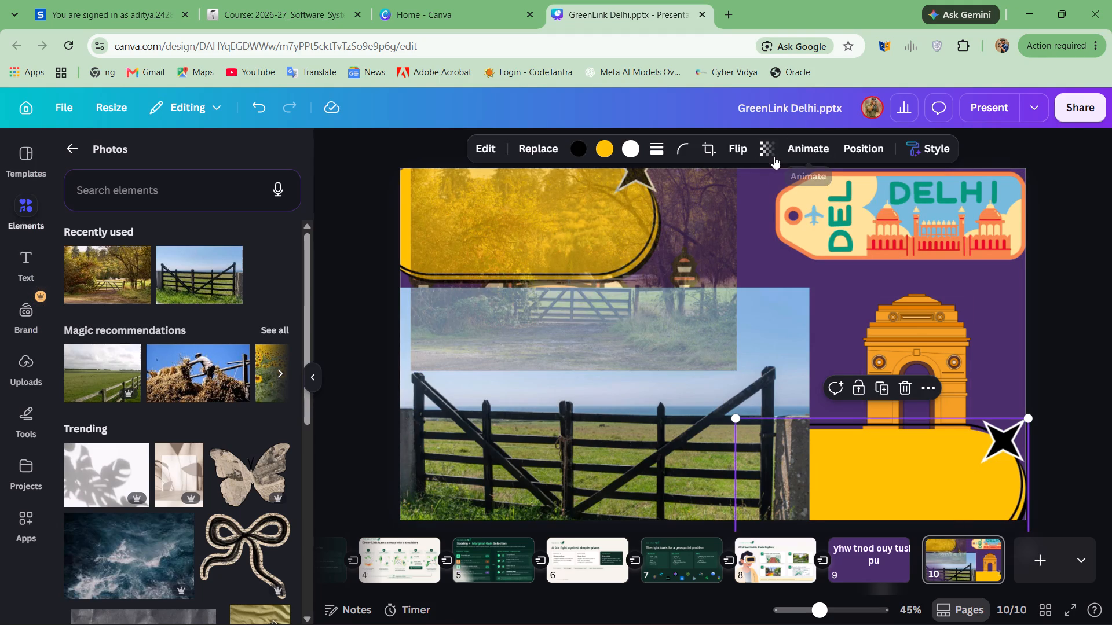
left_click(771, 154)
left_click_drag(791, 211, 714, 231)
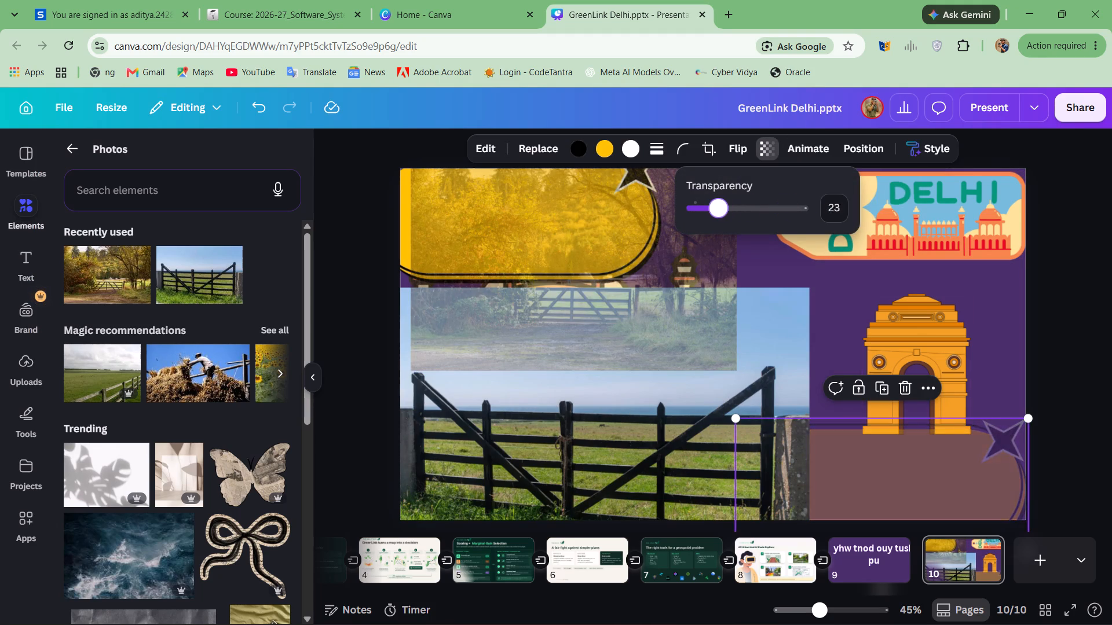
left_click_drag(714, 231, 715, 258)
Move the faded banner up behind the India Gate graphic, extending slightly past the slide's right edge.
left_click_drag(905, 462, 936, 386)
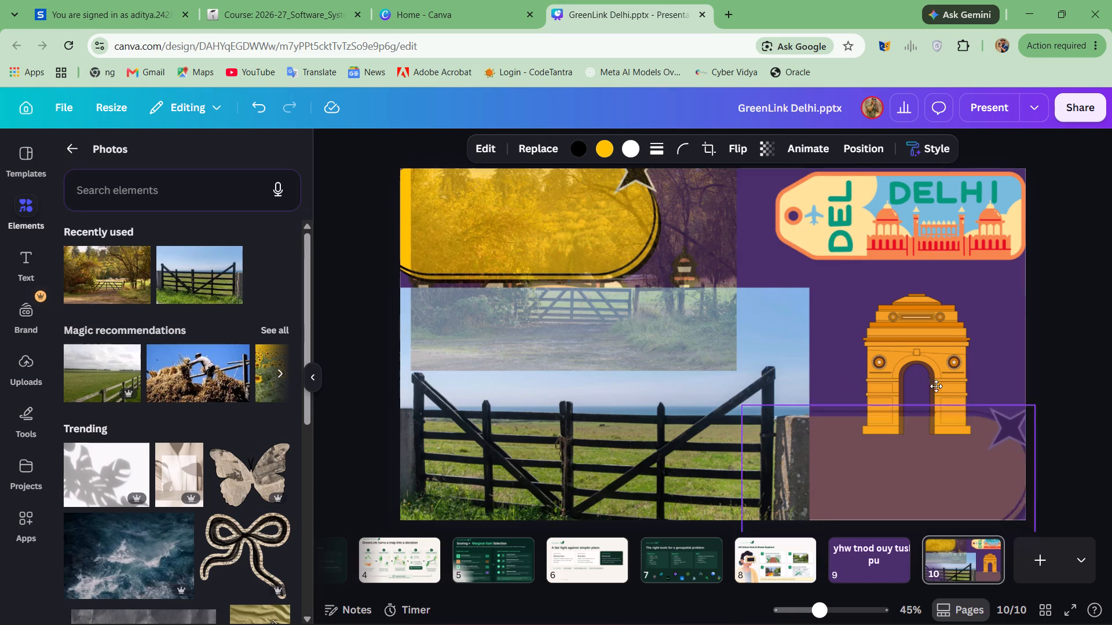
left_click_drag(936, 386, 939, 340)
left_click(960, 483)
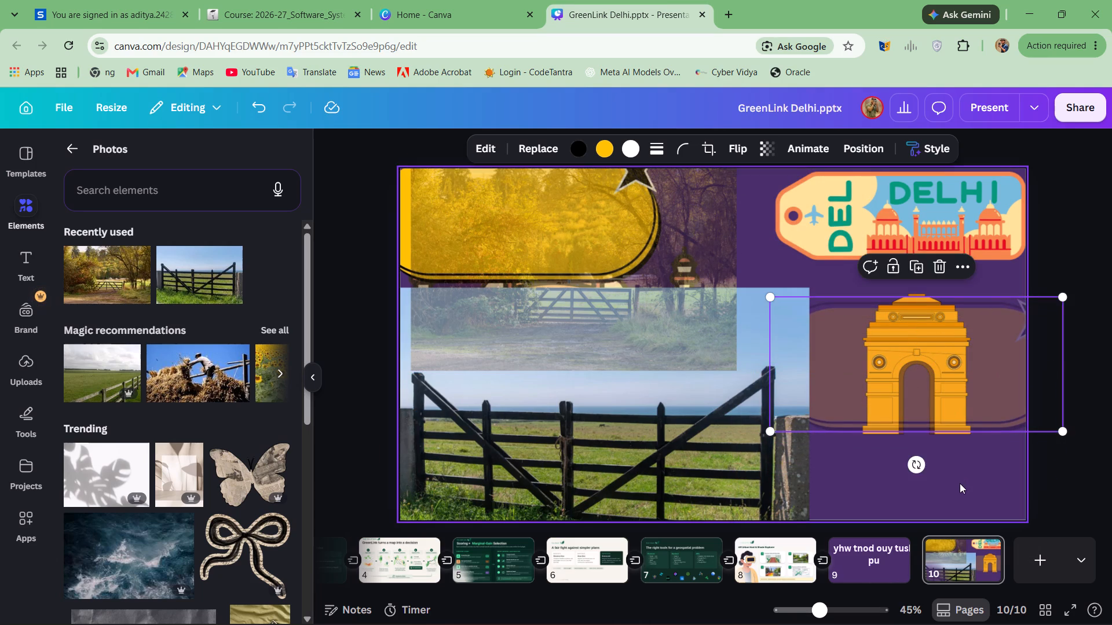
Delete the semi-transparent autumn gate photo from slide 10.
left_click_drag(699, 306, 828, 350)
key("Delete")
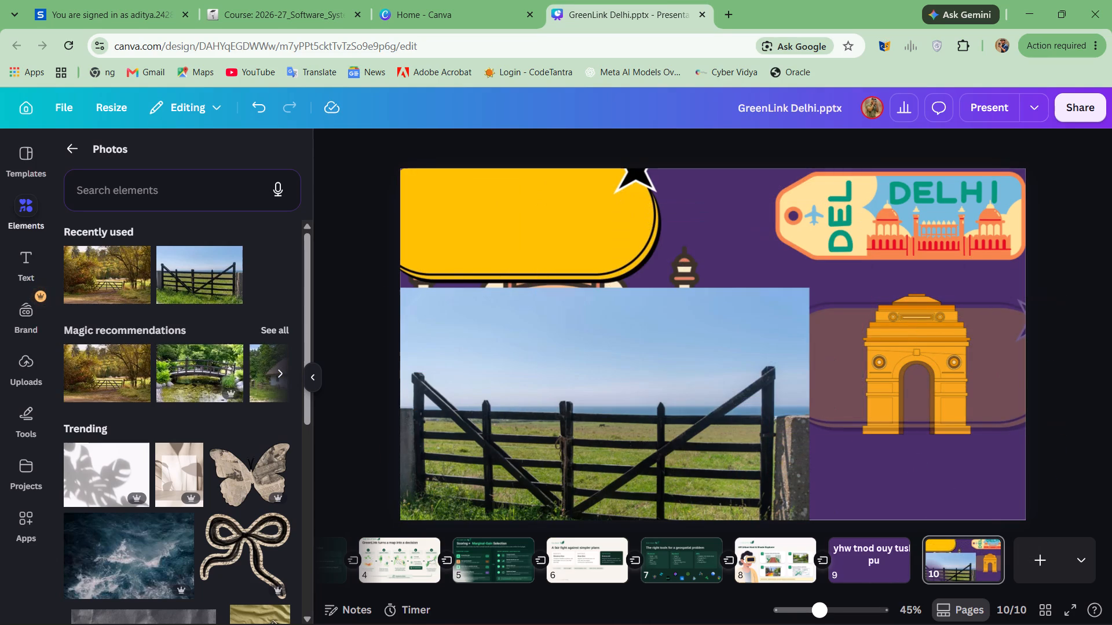
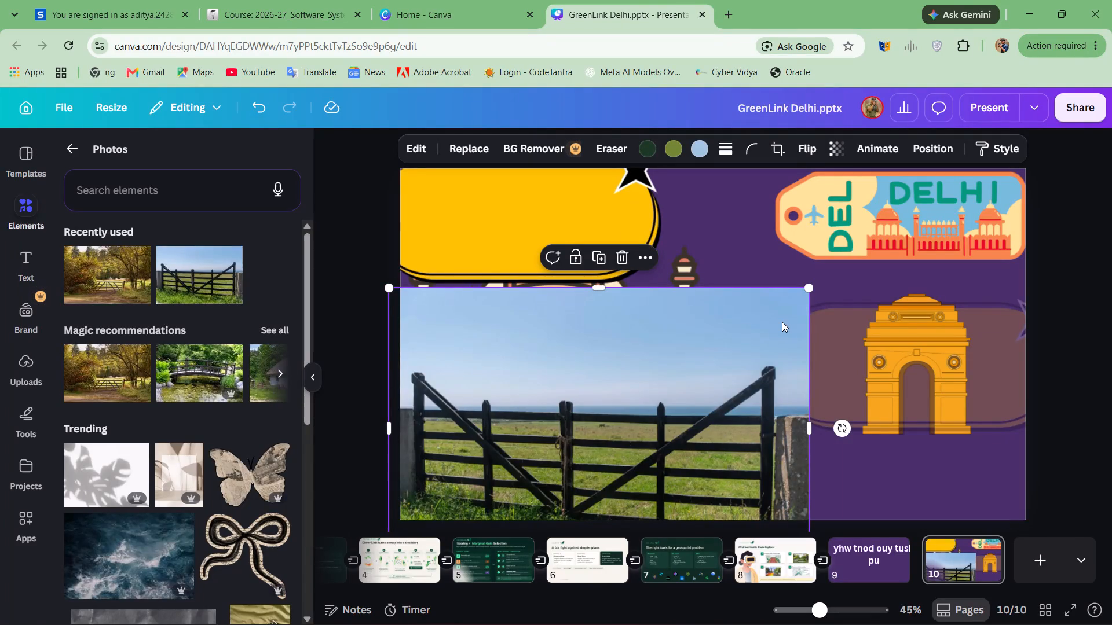
Delete the blue-sky wooden gate photo covering the Taj Mahal graphic on slide 10.
key("Delete")
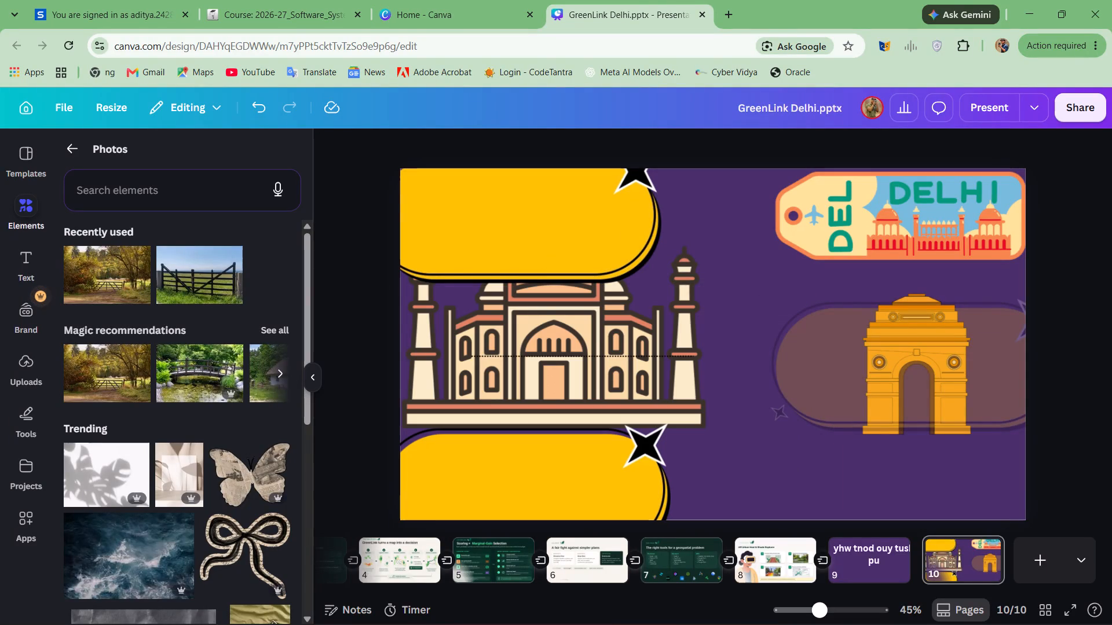
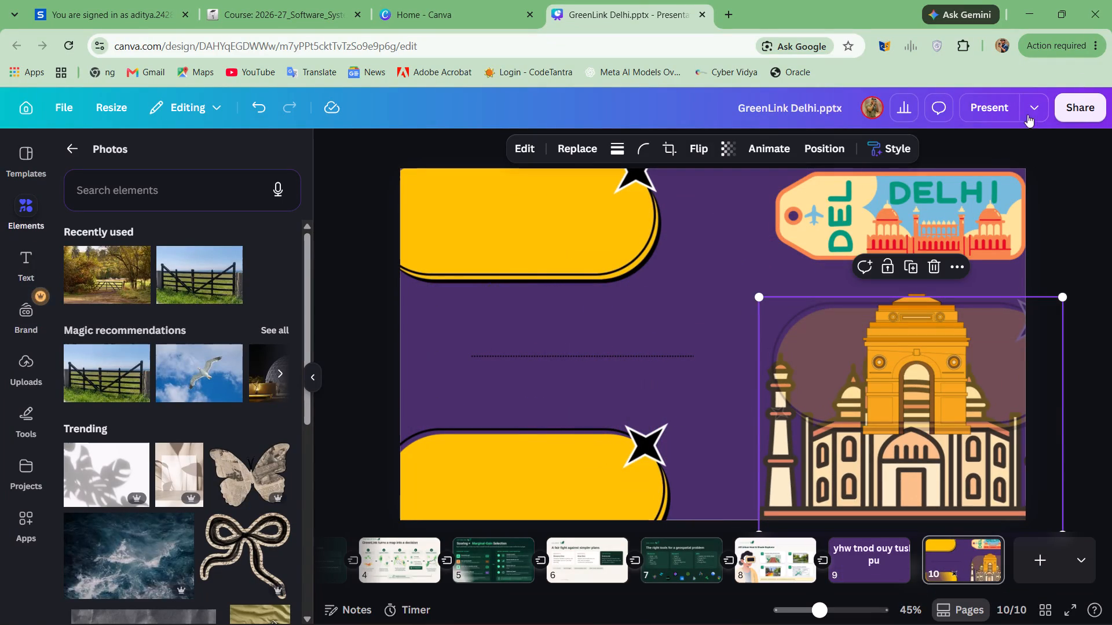
Move the upper yellow banner on slide 10 down to just above the dotted line.
left_click_drag(553, 241, 574, 305)
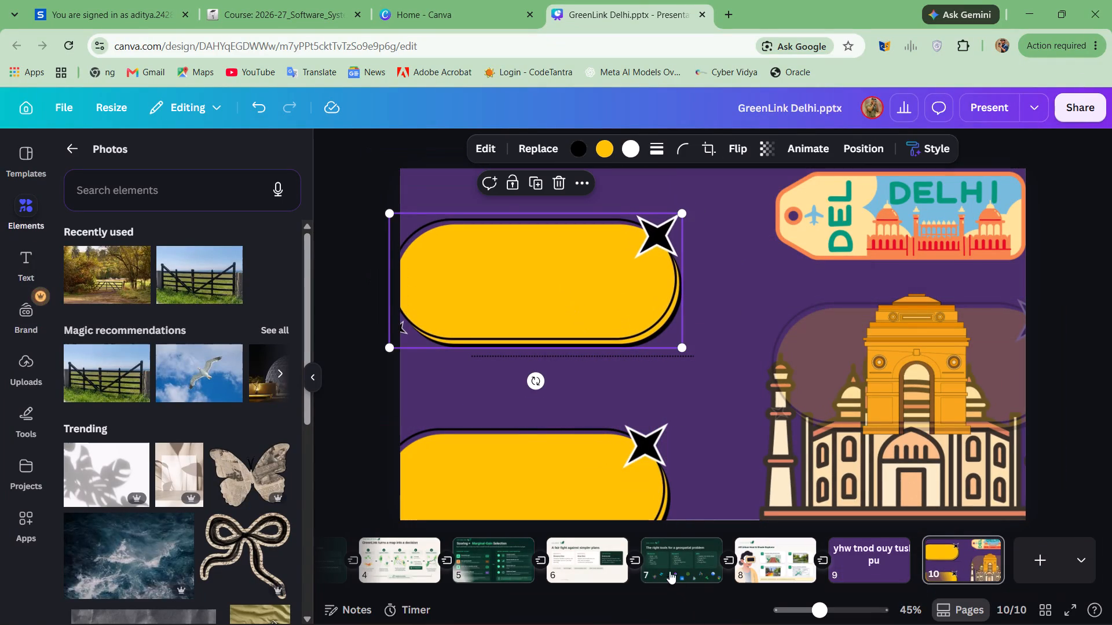
On slide 7, shift the Frontend, Backend and APIs bullet lists slightly up and closer to their headings.
left_click(668, 567)
left_click_drag(544, 376, 540, 384)
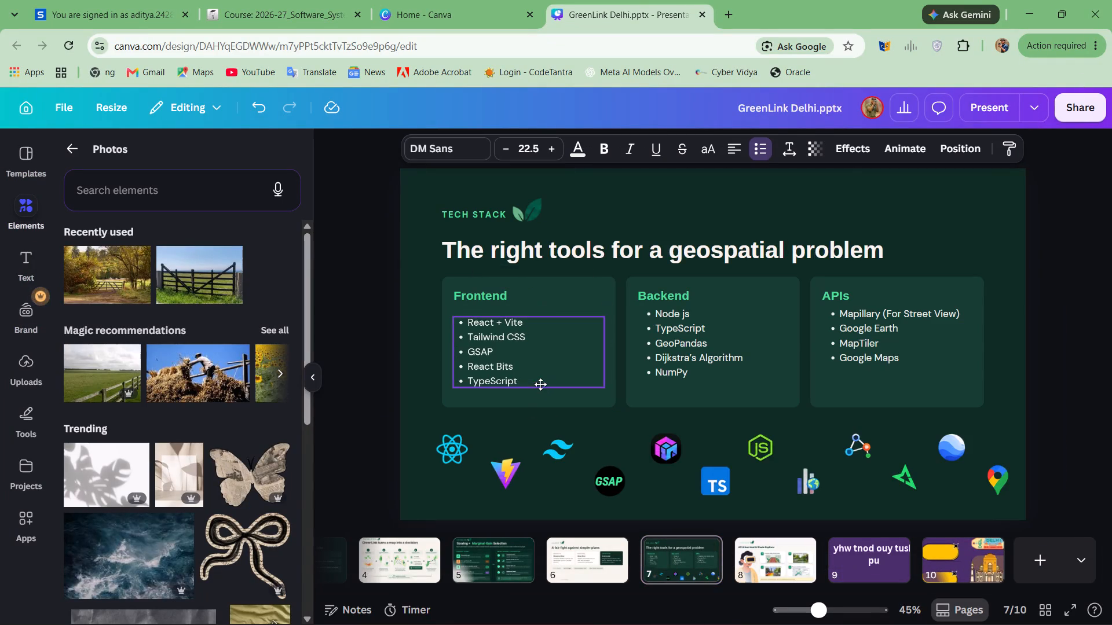
left_click_drag(540, 384, 536, 374)
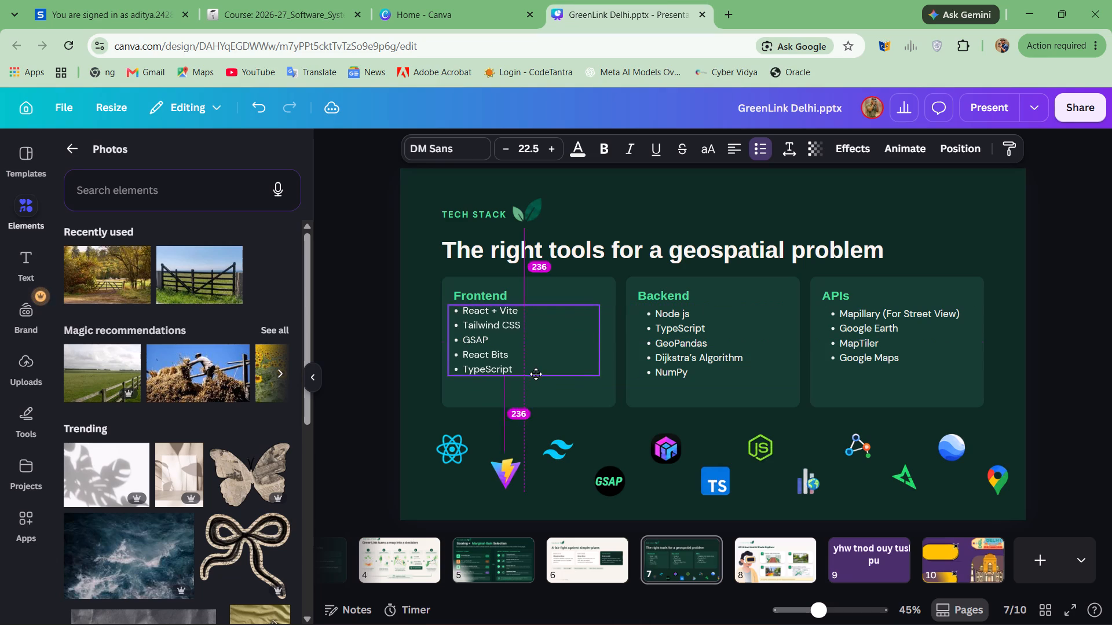
left_click_drag(536, 374, 537, 374)
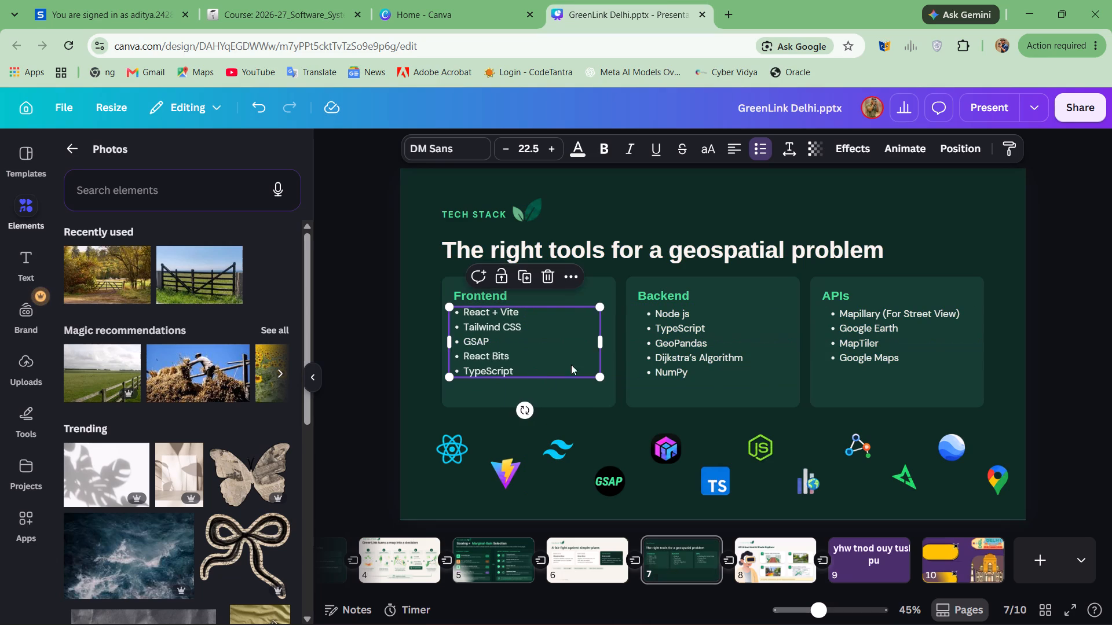
left_click_drag(693, 334, 686, 331)
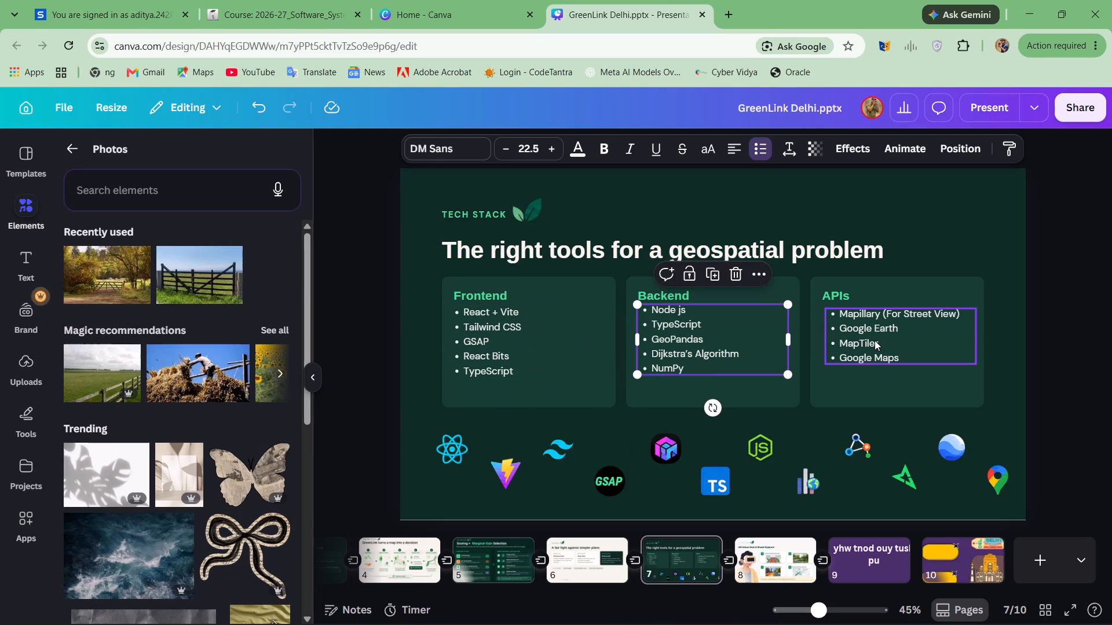
left_click_drag(873, 340, 861, 343)
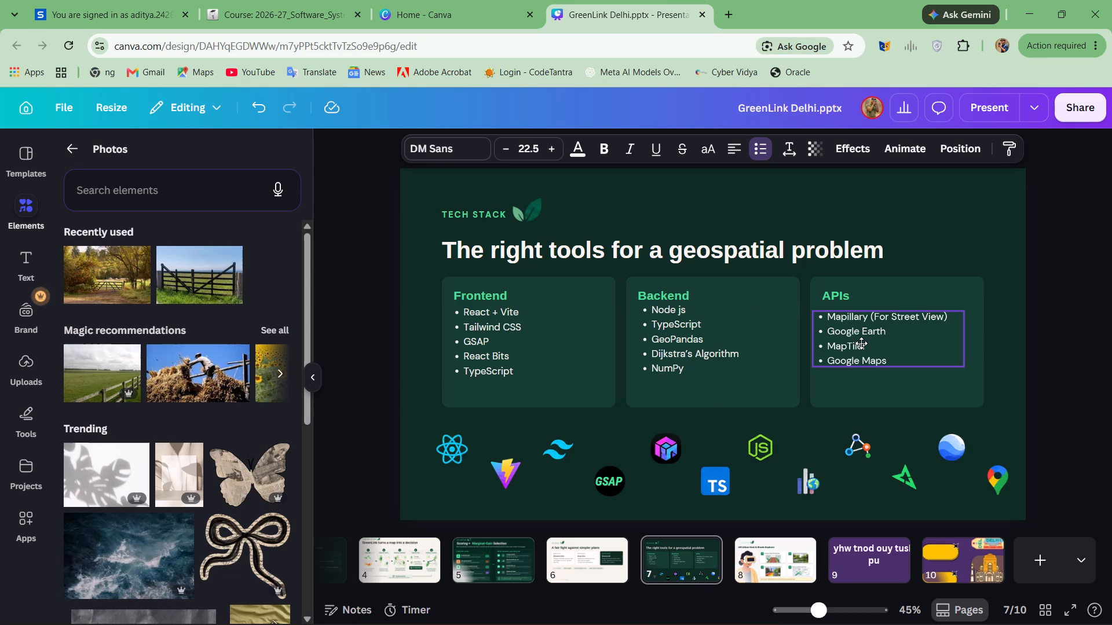
left_click_drag(861, 343, 866, 339)
left_click(770, 402)
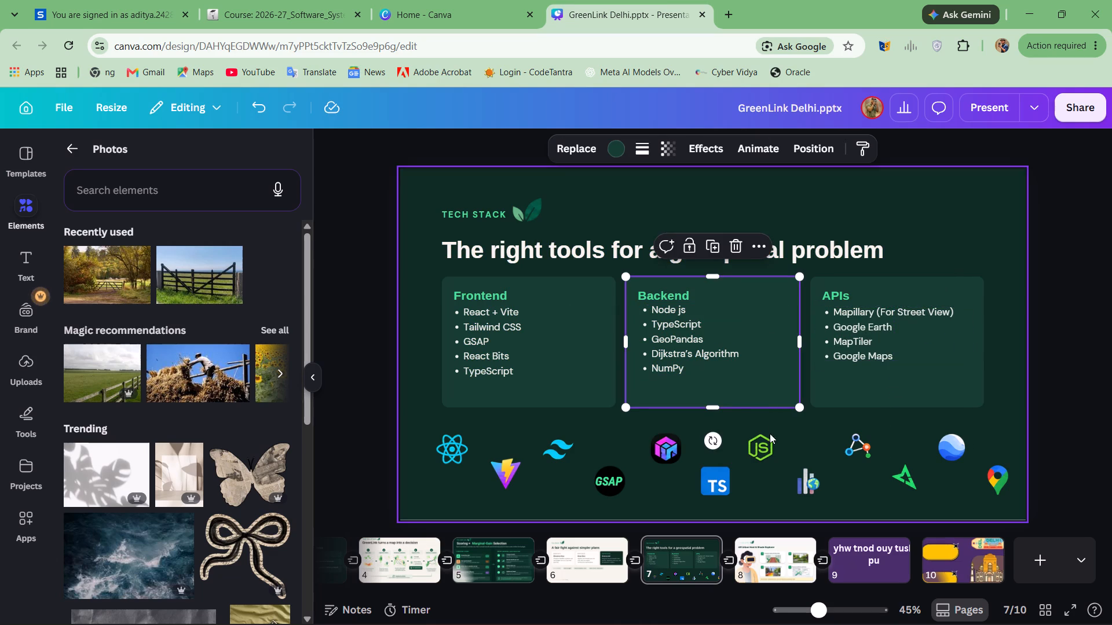
Nudge the Node.js logo up and move the connected-nodes, Google Earth and MapTiler logos closer to it on slide 7.
left_click_drag(767, 446, 773, 439)
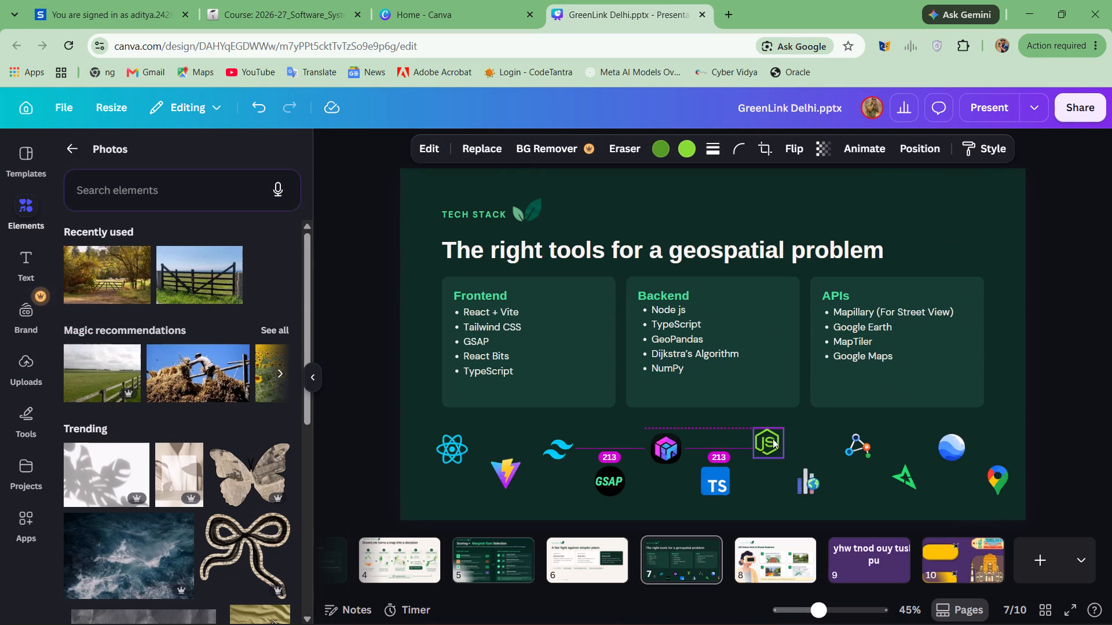
left_click_drag(832, 439, 852, 446)
left_click_drag(856, 446, 806, 448)
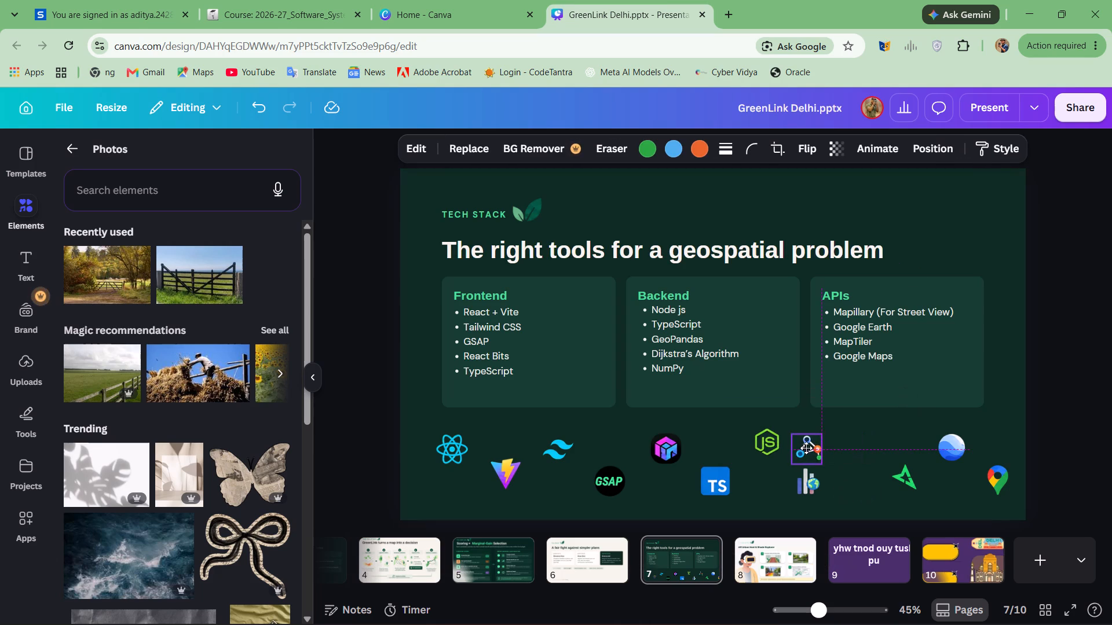
left_click_drag(806, 448, 829, 439)
left_click_drag(840, 435, 842, 432)
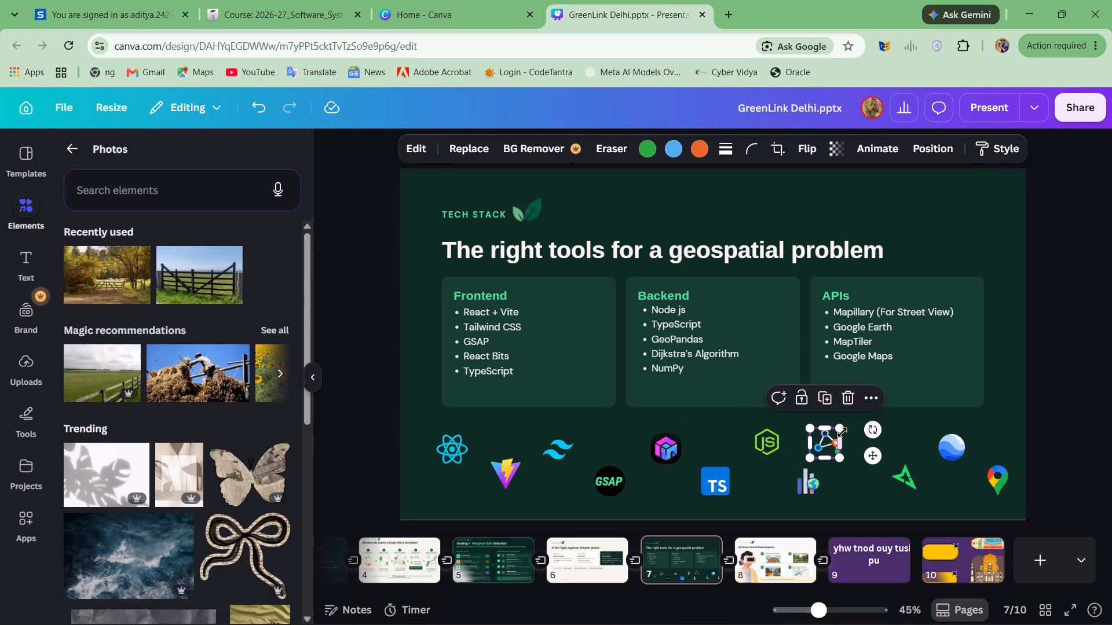
left_click_drag(842, 432, 844, 442)
left_click(943, 443)
left_click_drag(944, 444, 906, 431)
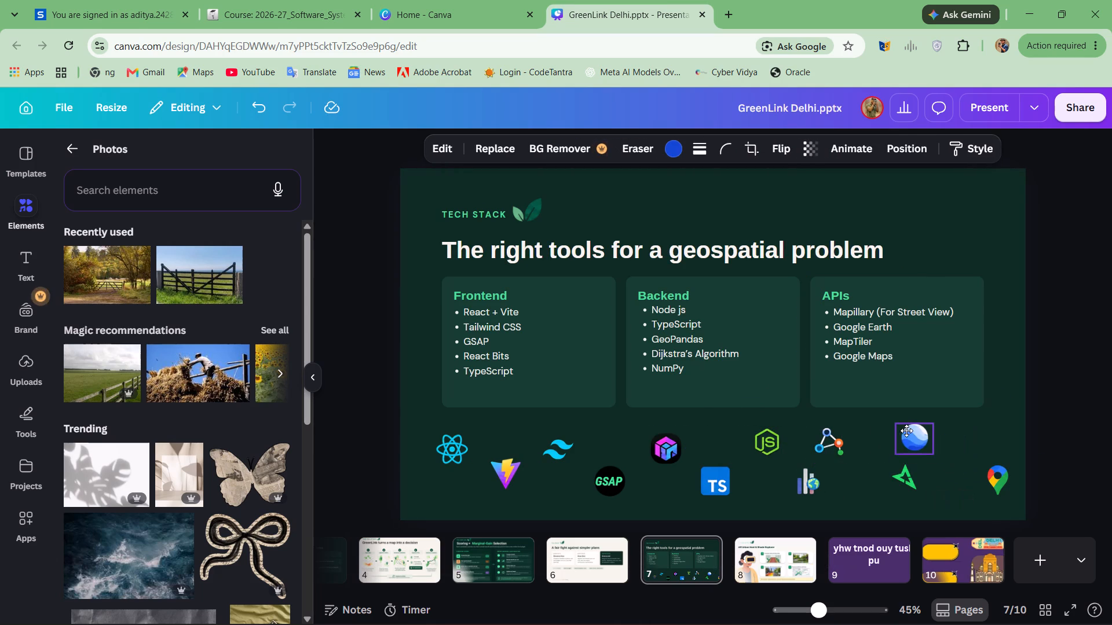
left_click_drag(906, 431, 905, 436)
left_click(901, 474)
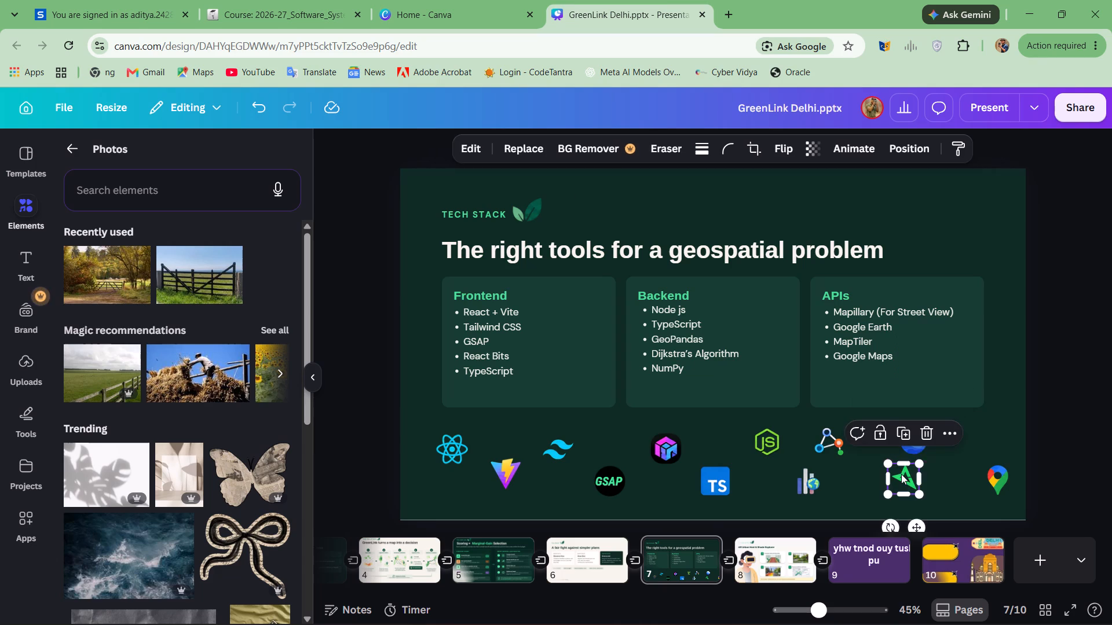
left_click_drag(901, 474, 873, 475)
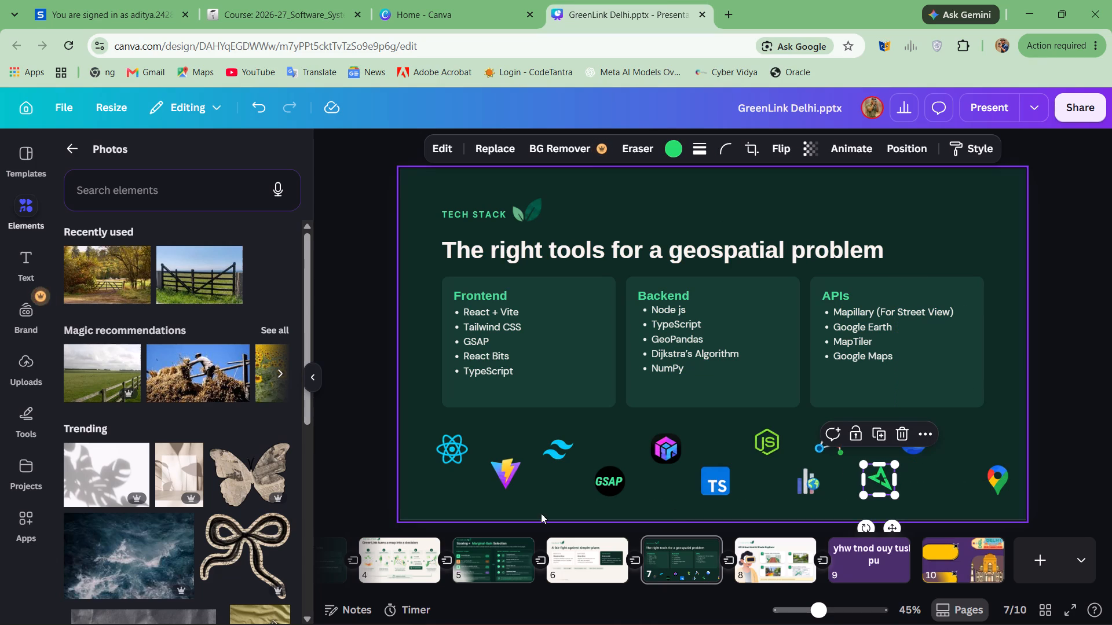
Stagger slide 7's frontend logos by raising the Tailwind and React logos and lowering the Vite logo.
left_click_drag(558, 449, 559, 433)
left_click_drag(518, 461, 519, 475)
left_click_drag(450, 447, 447, 432)
left_click_drag(445, 458, 447, 453)
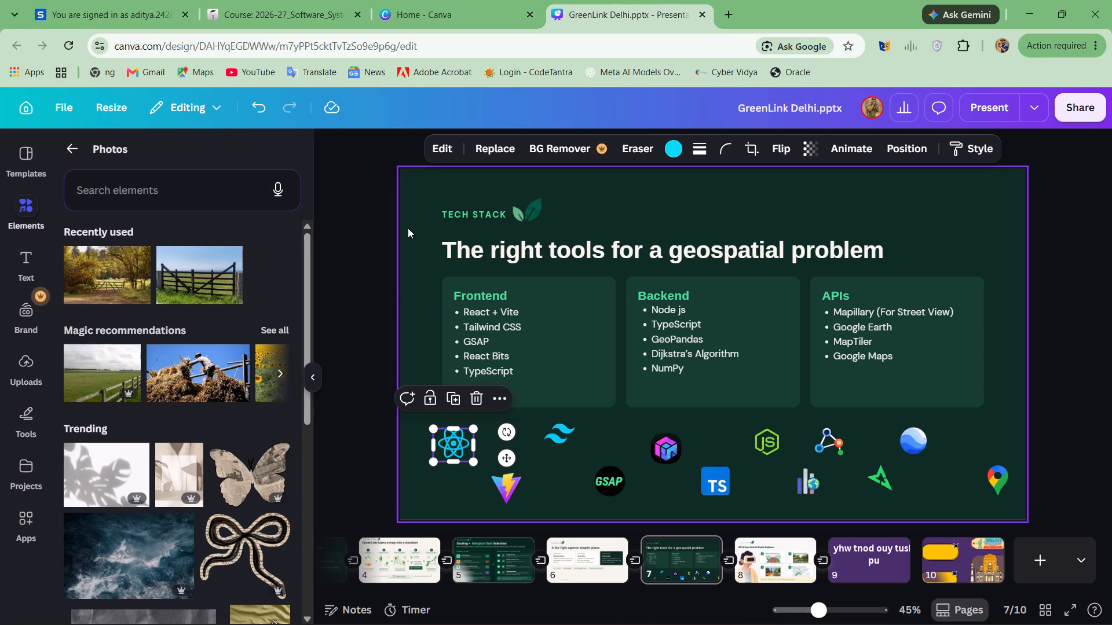
Nudge the Frontend heading up and align the APIs and Backend bullet lists level with the Frontend list.
left_click(473, 295)
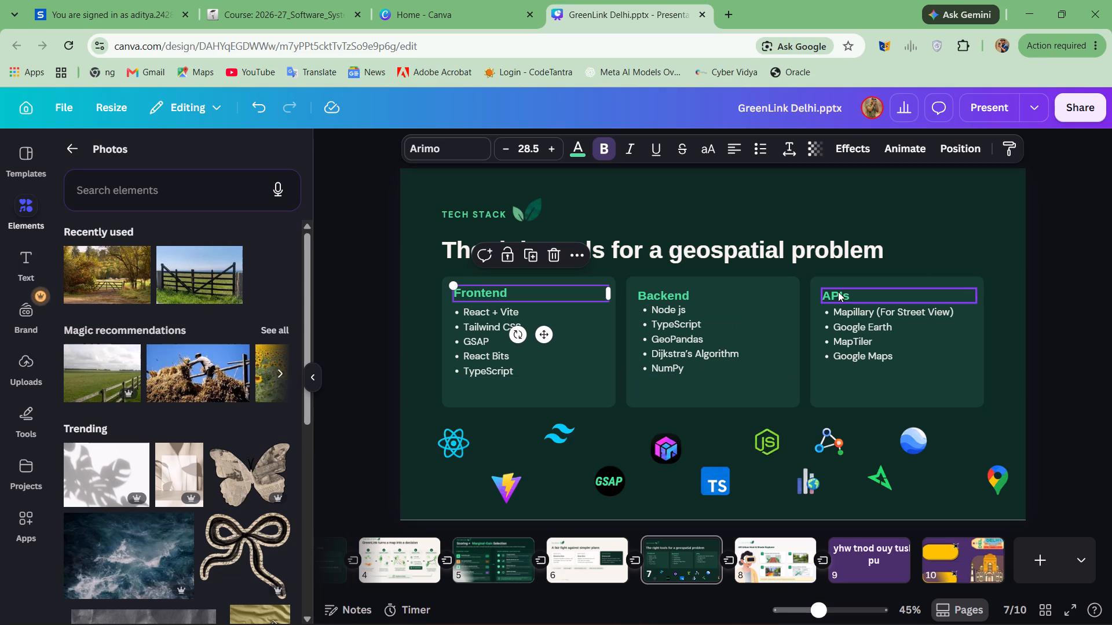
left_click_drag(852, 350, 846, 346)
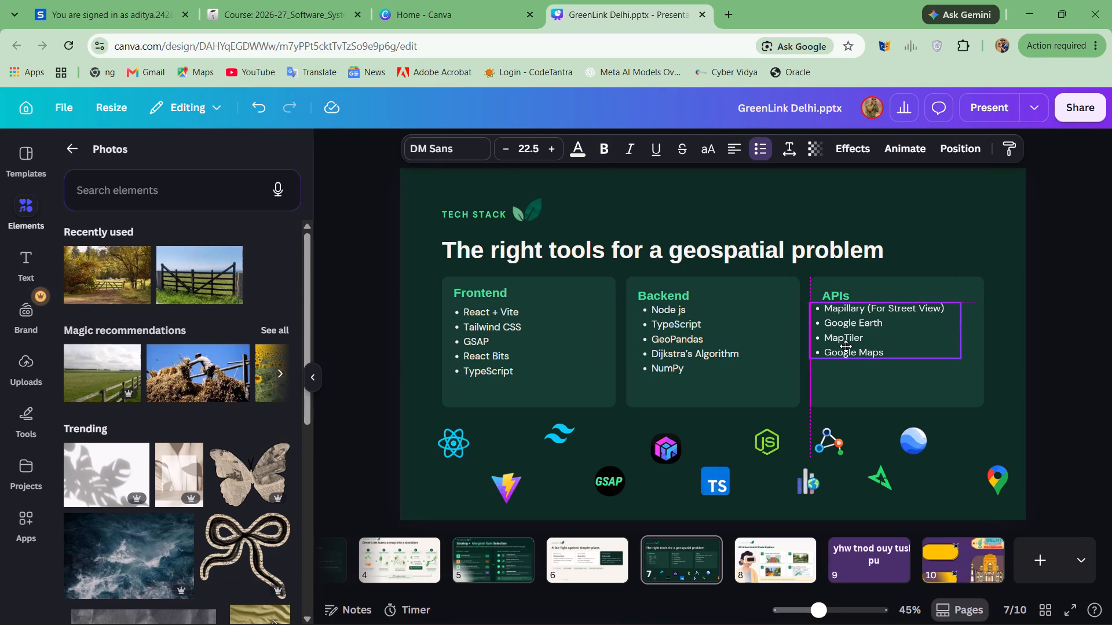
left_click_drag(846, 346, 850, 355)
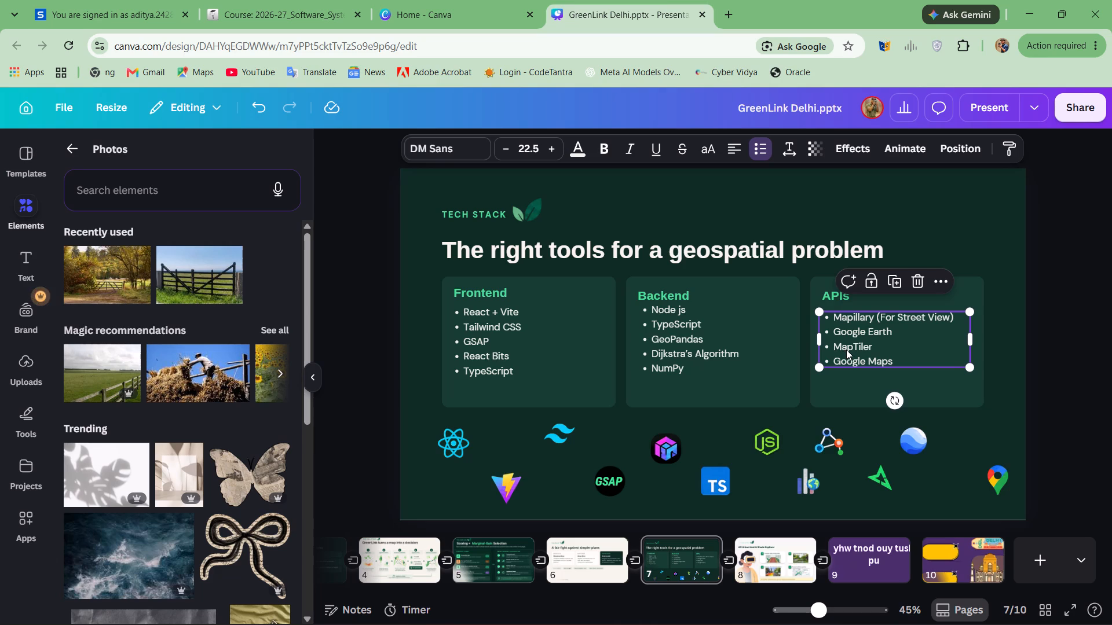
left_click(859, 339)
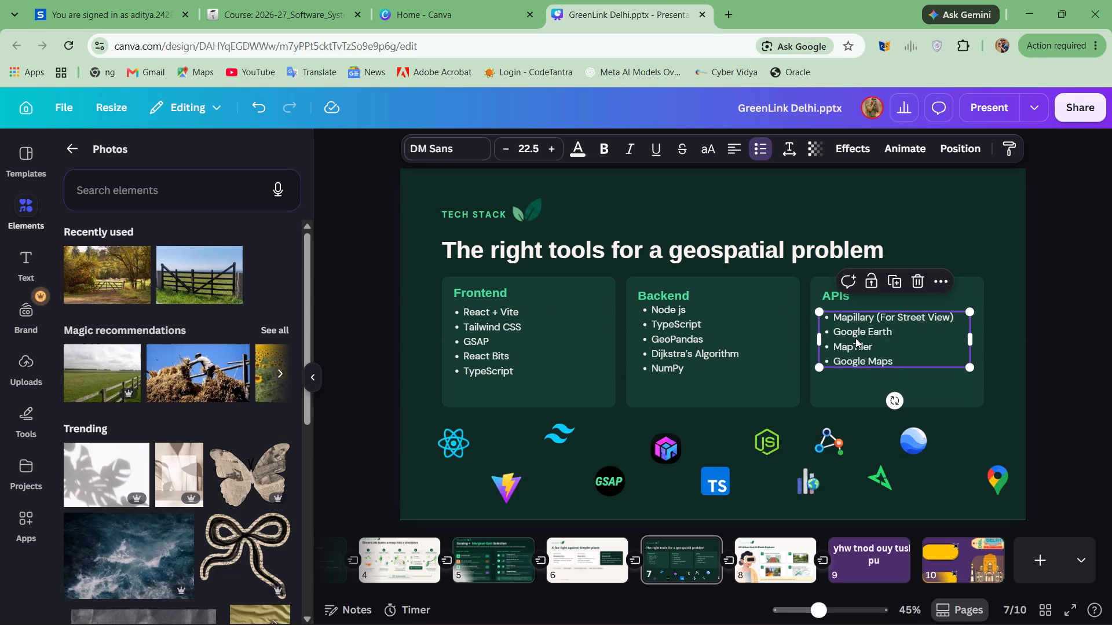
left_click(855, 338)
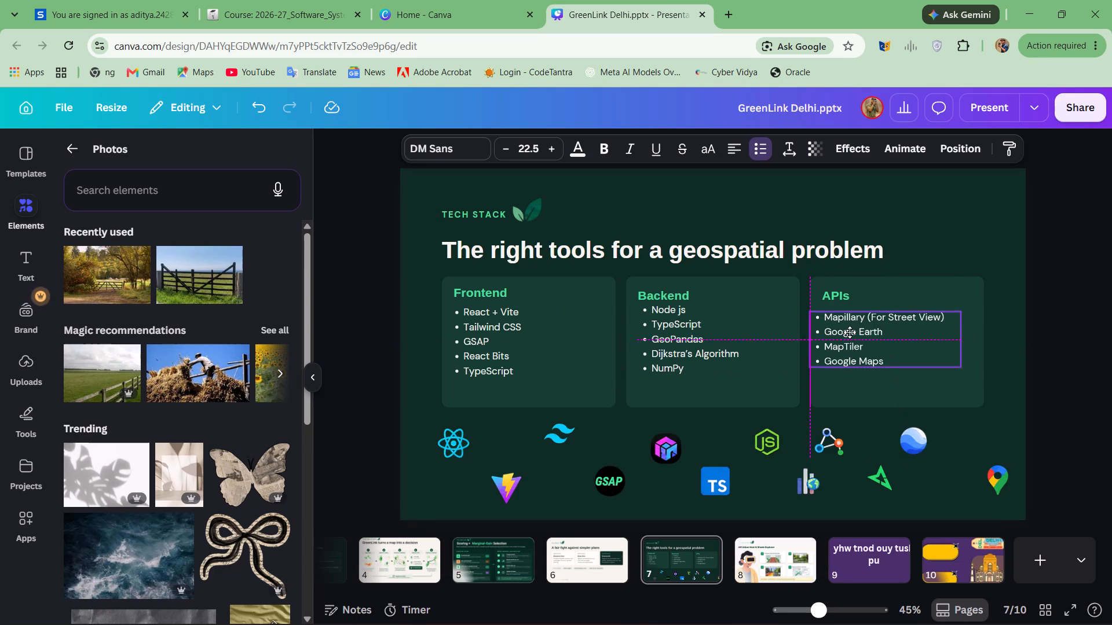
left_click(718, 348)
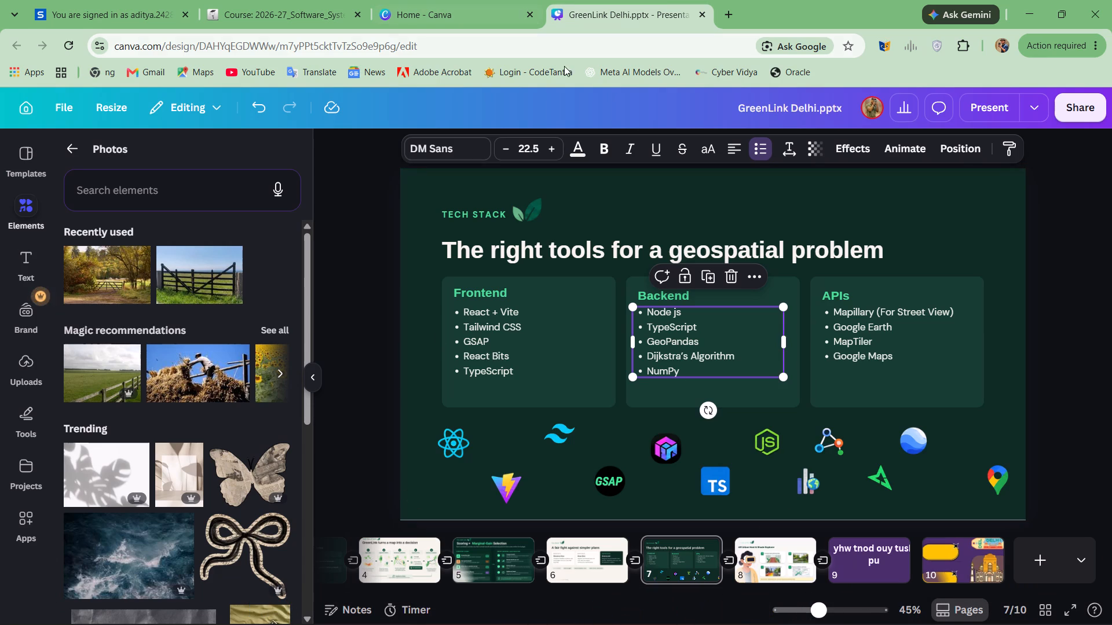
Insert the trending monstera leaf-shadow photo over the middle of slide 7.
left_click_drag(116, 478, 504, 227)
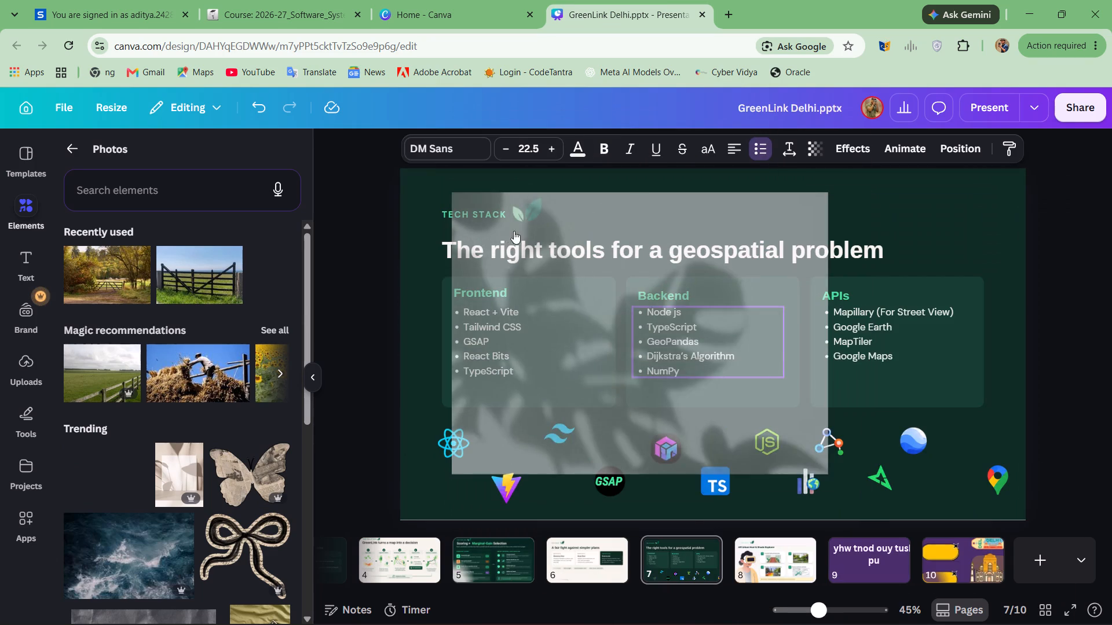
left_click(776, 209)
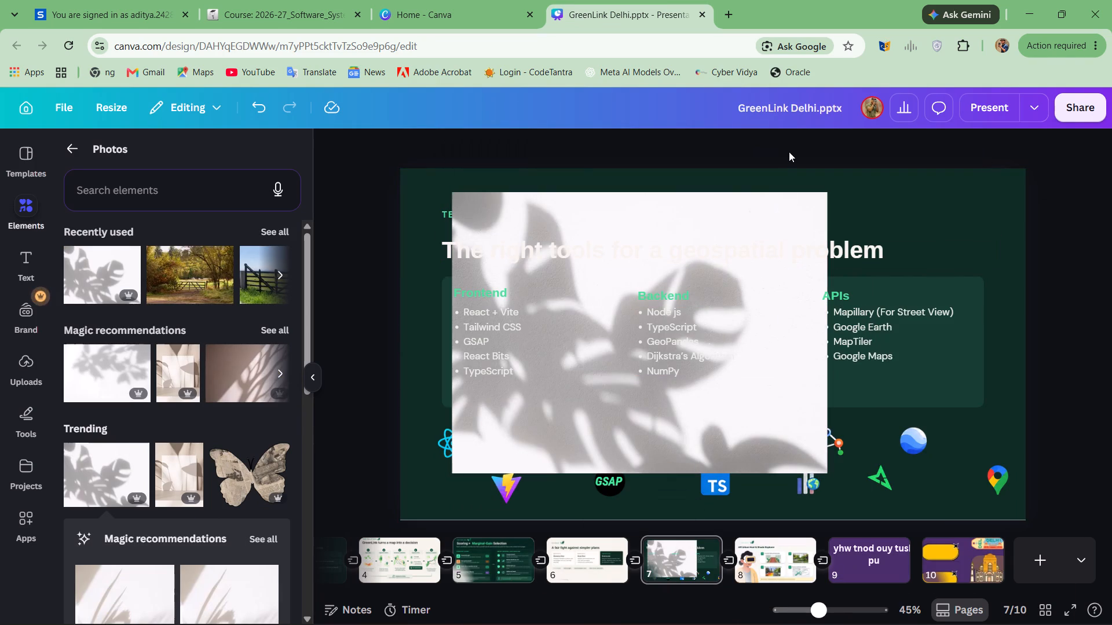
Fade slide 7's heading "The right tools for a geospatial problem" by lowering its transparency value.
left_click(771, 259)
left_click(803, 146)
left_click(810, 146)
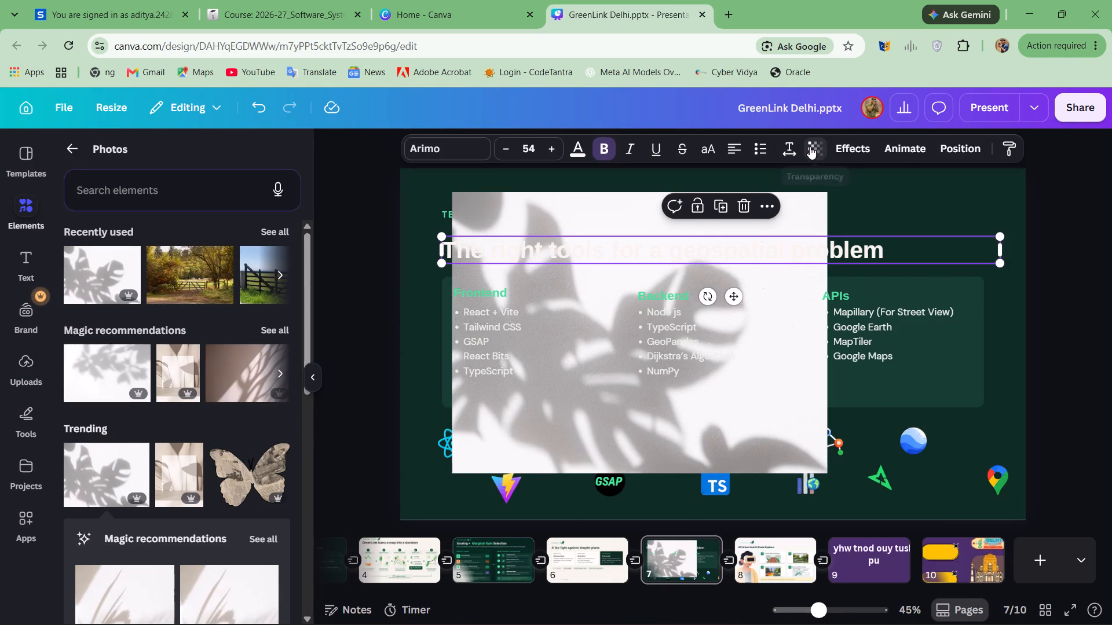
left_click_drag(783, 206, 776, 212)
left_click(943, 203)
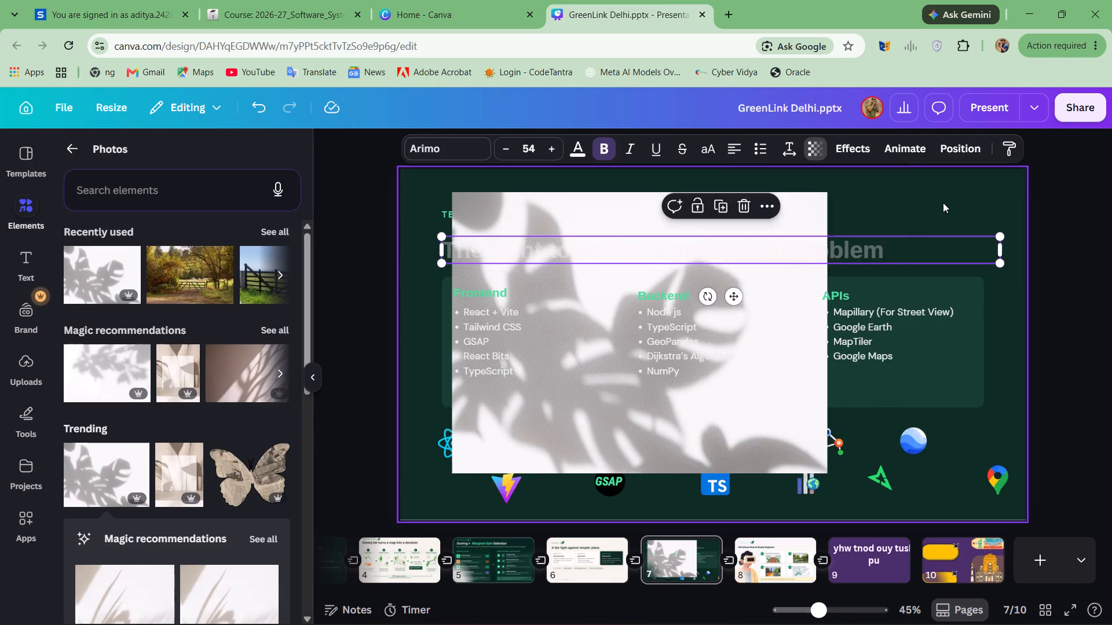
Fade the leaf-shadow photo so slide 7's text and cards show through it.
left_click(822, 202)
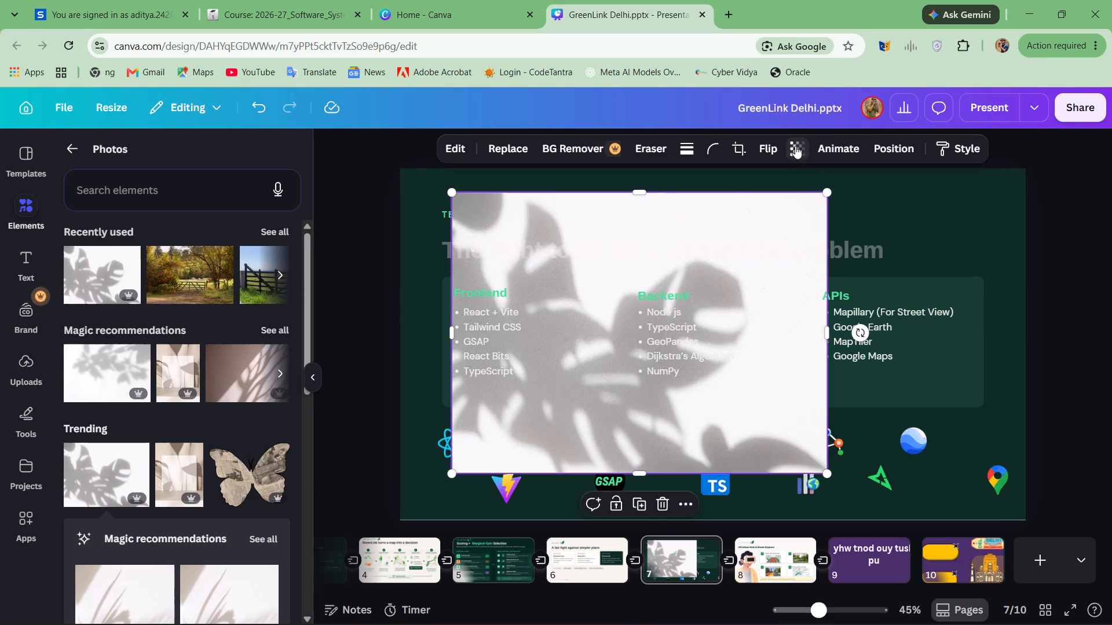
left_click(795, 146)
left_click_drag(782, 205, 749, 210)
left_click(976, 205)
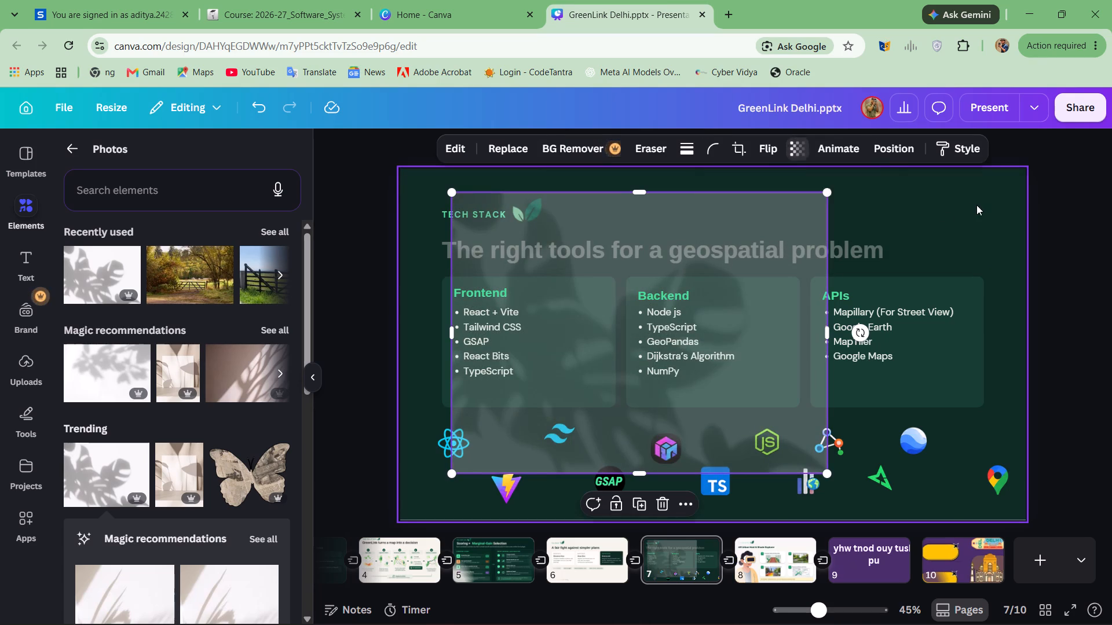
Move the leaf-shadow photo into slide 7's upper-right corner, partly beyond the slide edges.
left_click_drag(776, 222, 1096, 130)
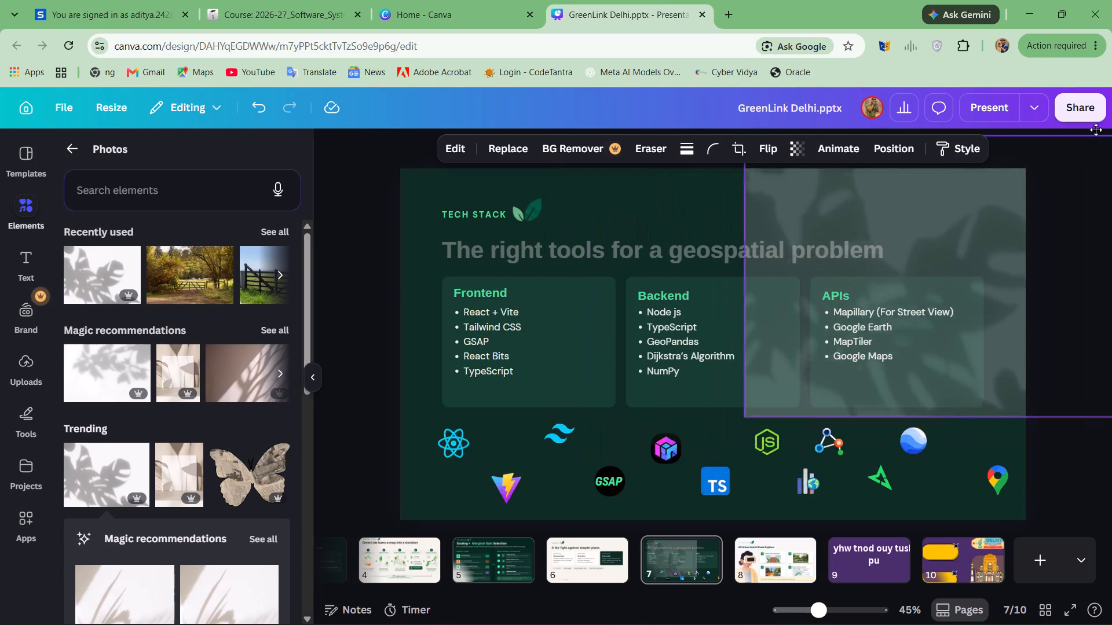
left_click_drag(1096, 130, 1111, 35)
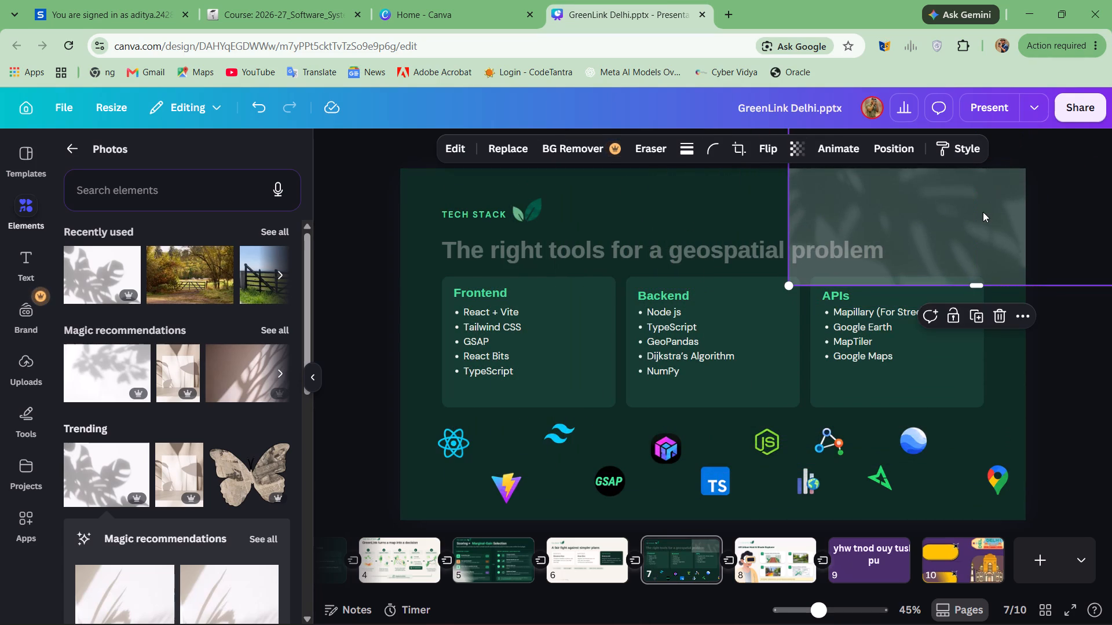
left_click_drag(983, 212, 1051, 203)
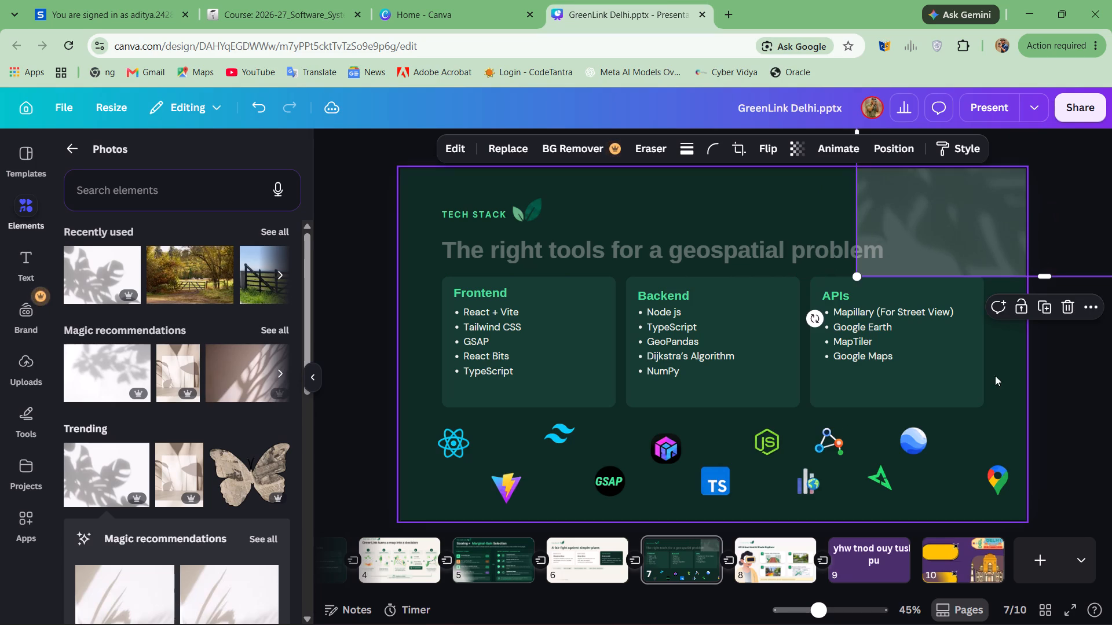
left_click(992, 384)
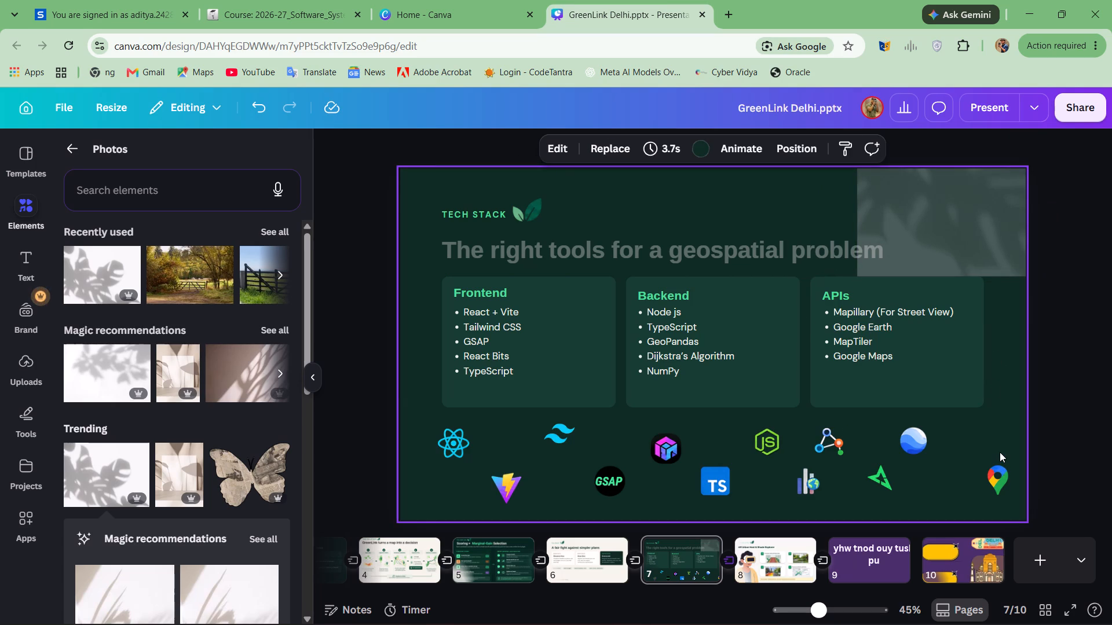
Remove the leaf-shadow photo's background and adjust its position slightly in slide 7's upper-right corner.
left_click(974, 198)
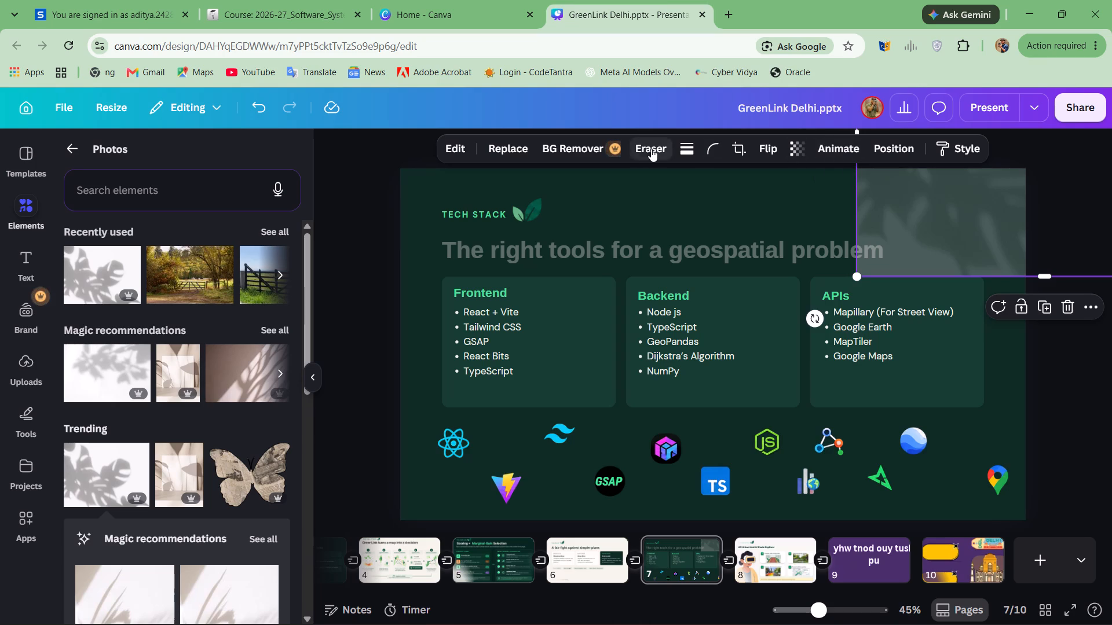
left_click(576, 146)
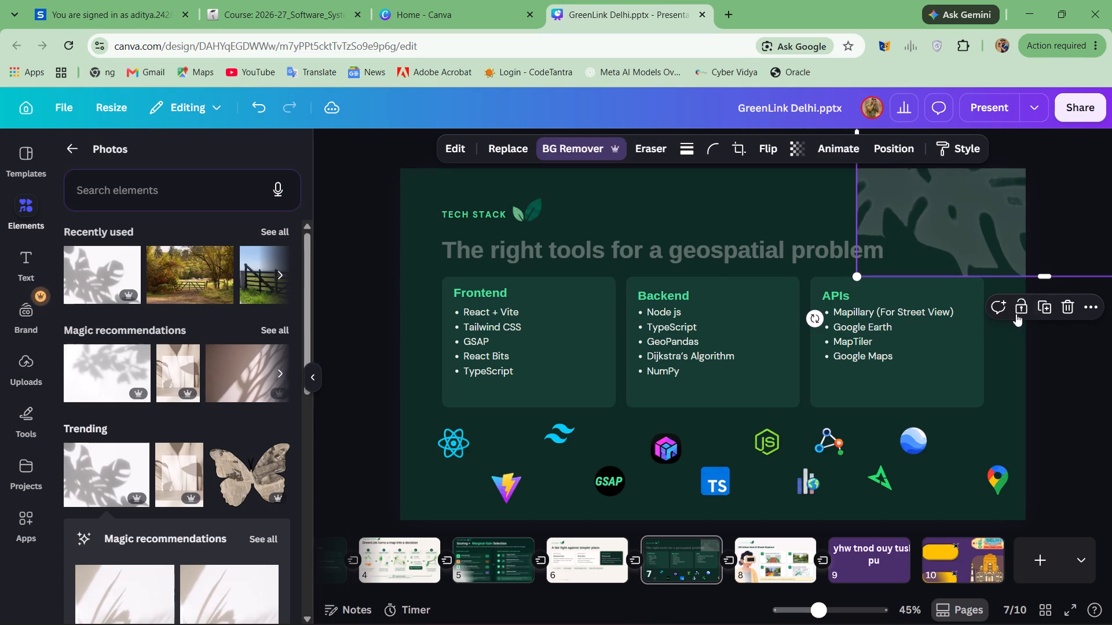
left_click_drag(971, 245, 956, 247)
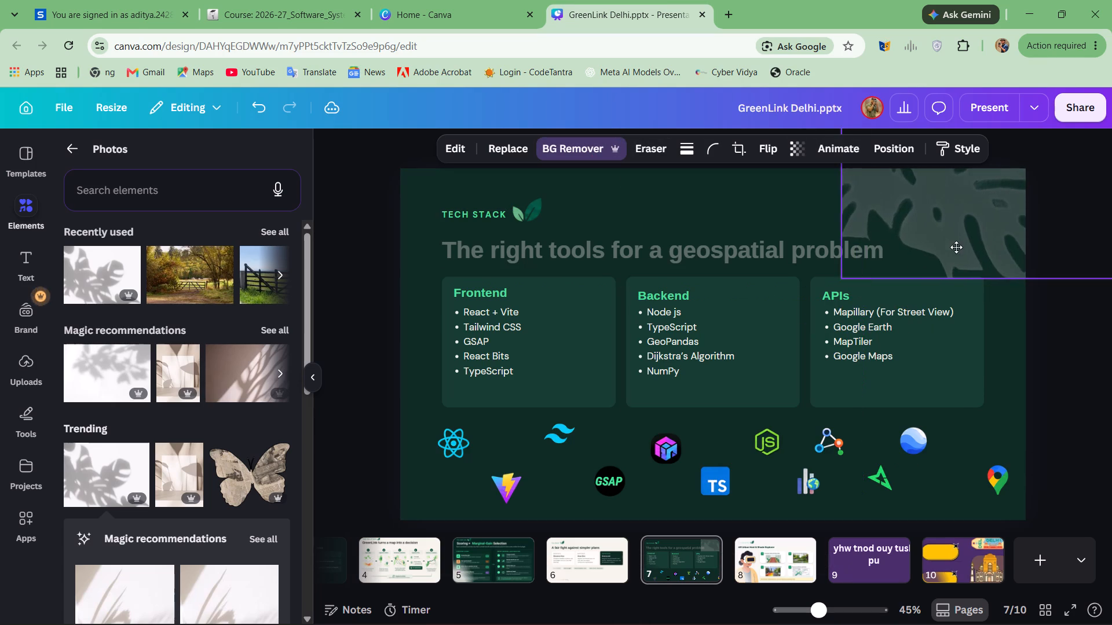
left_click_drag(956, 247, 964, 236)
Set the leaf-shadow photo's transparency to 12.
left_click(796, 155)
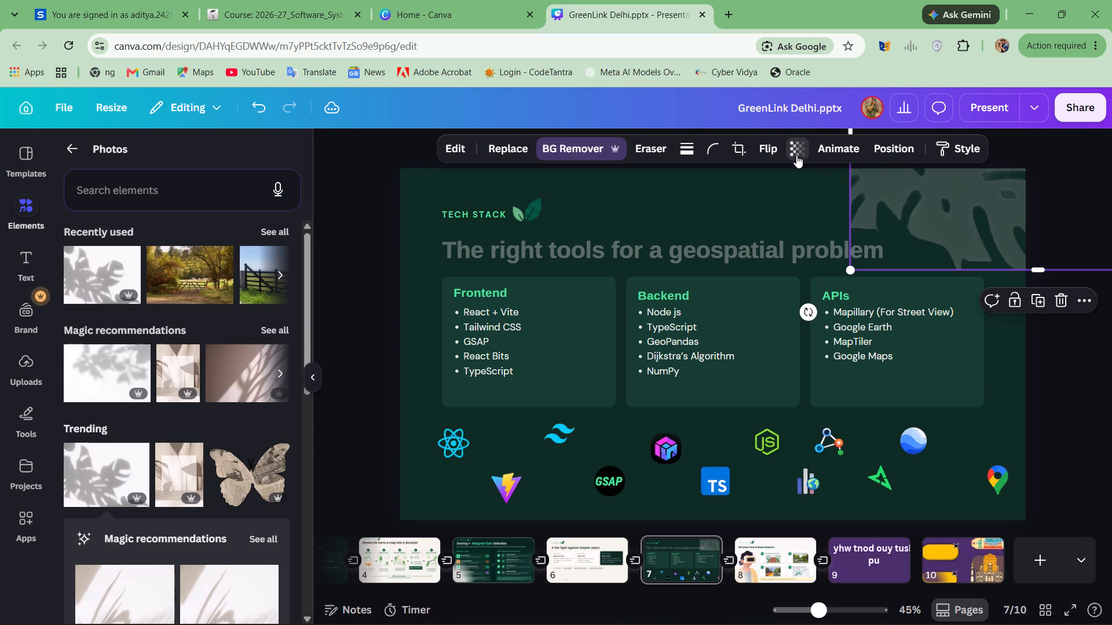
left_click(736, 212)
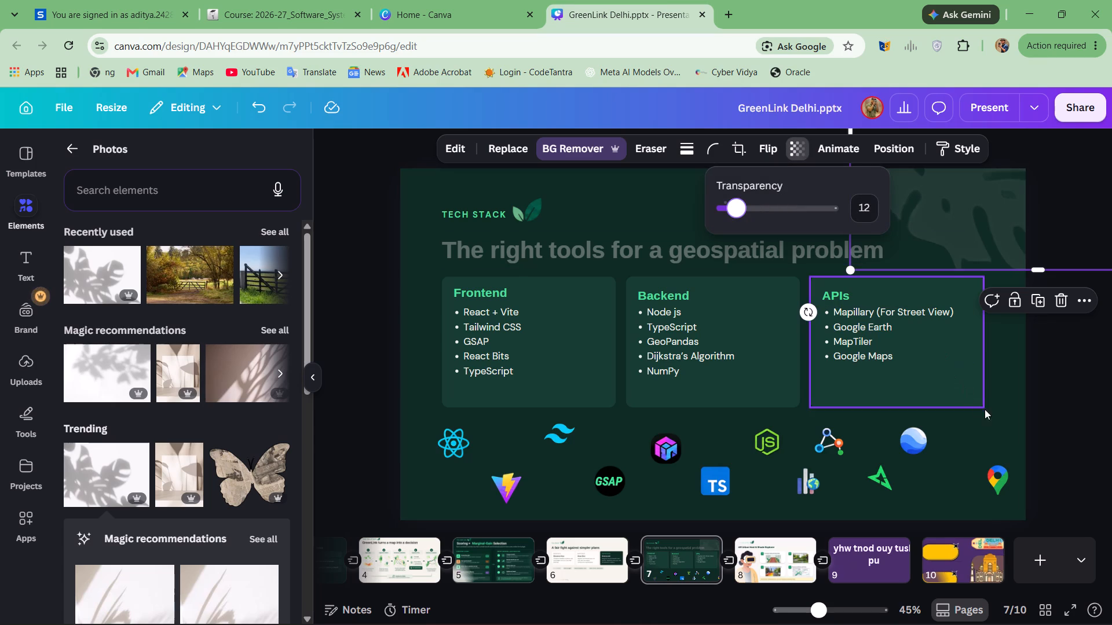
Move the leaf-shadow cutout from slide 7's upper-right corner onto the APIs card, filling the card.
left_click(1014, 424)
left_click(1092, 380)
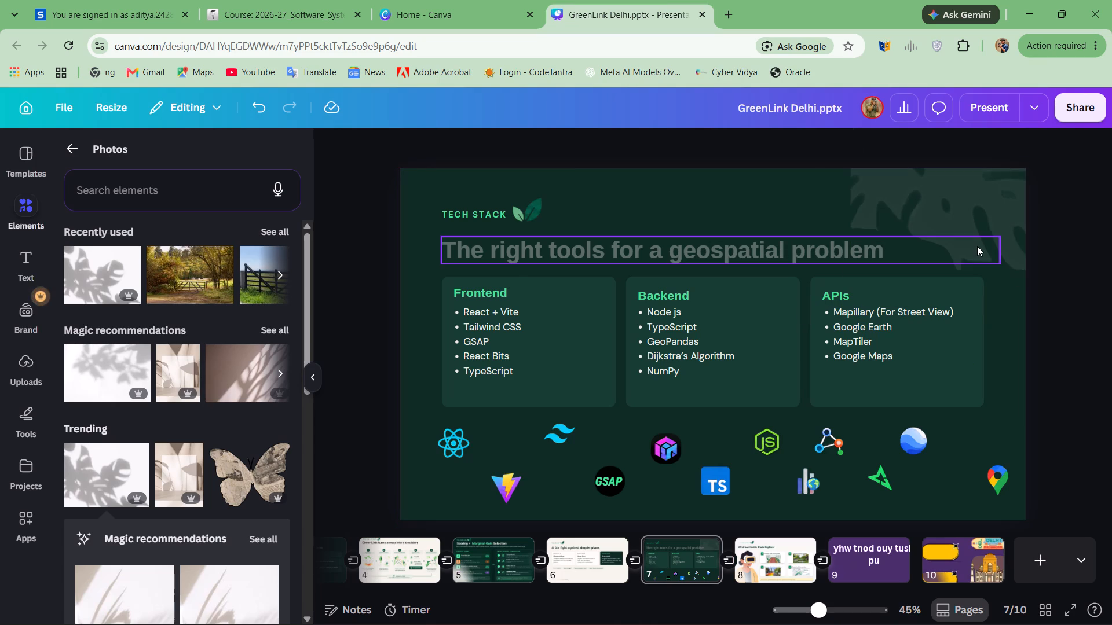
left_click(977, 246)
left_click(970, 215)
left_click_drag(965, 204, 937, 506)
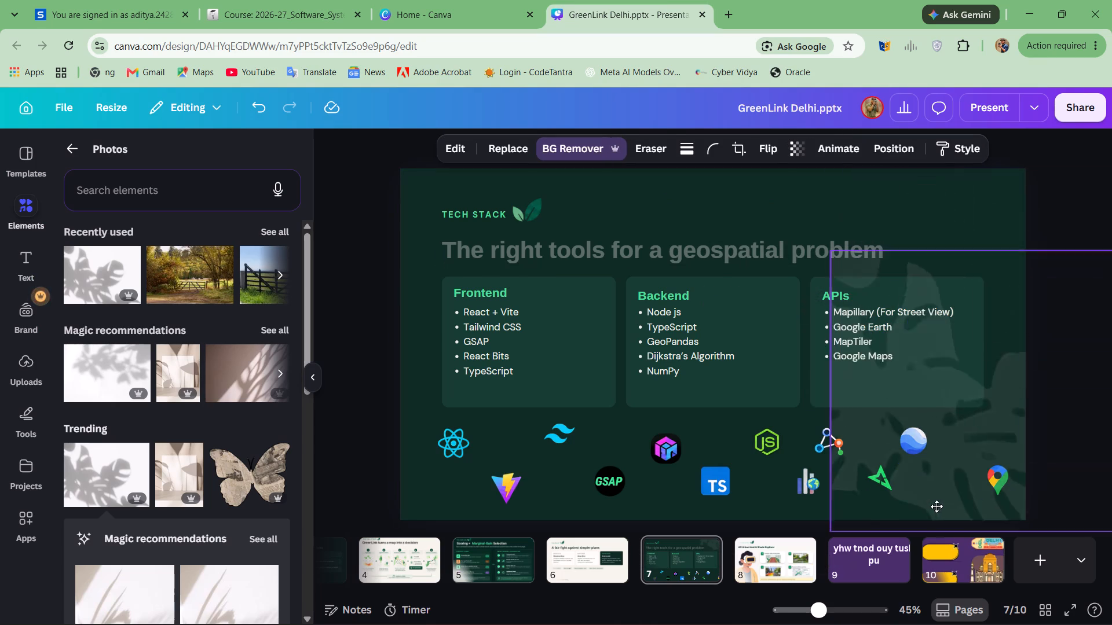
left_click_drag(937, 506, 921, 360)
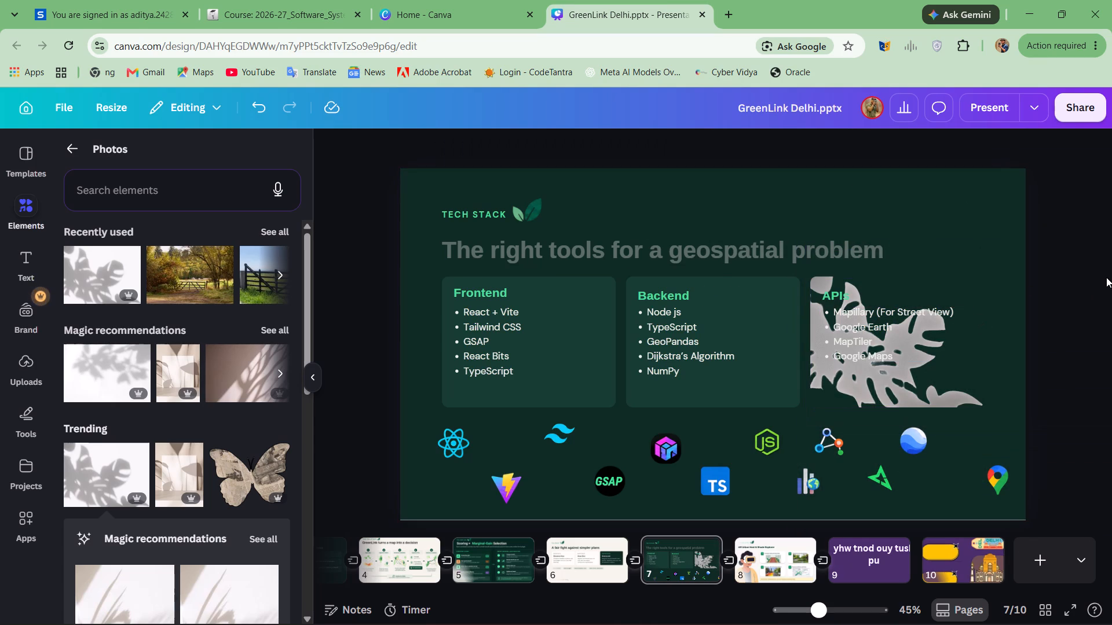
left_click(1106, 277)
left_click(879, 381)
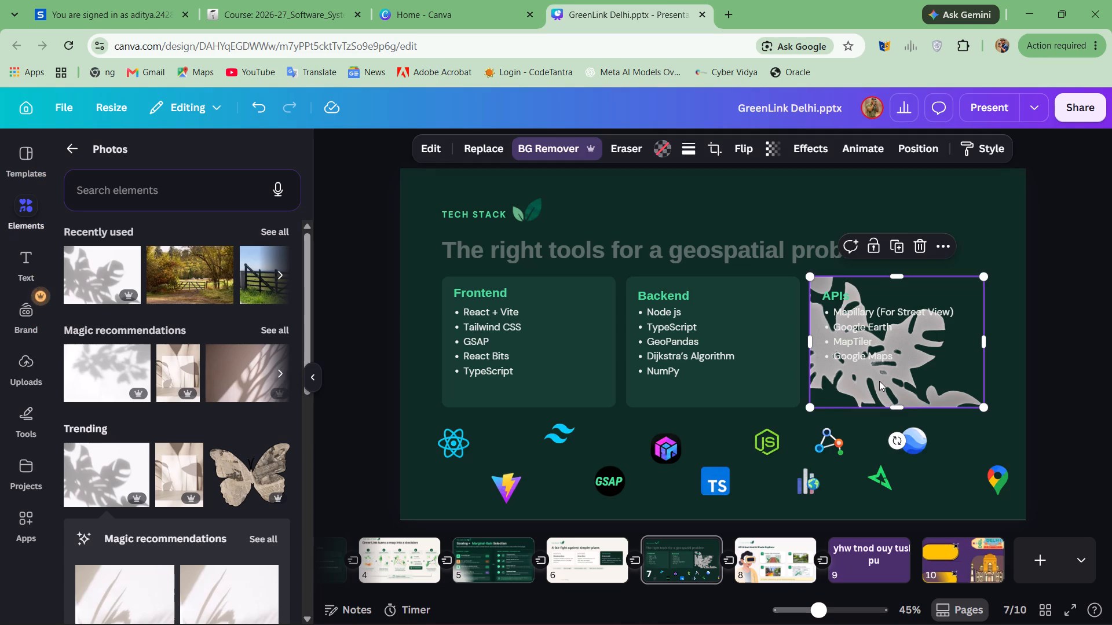
Duplicate the APIs card's leaf-shadow image and align the copy over the Backend card.
key("ctrl+d")
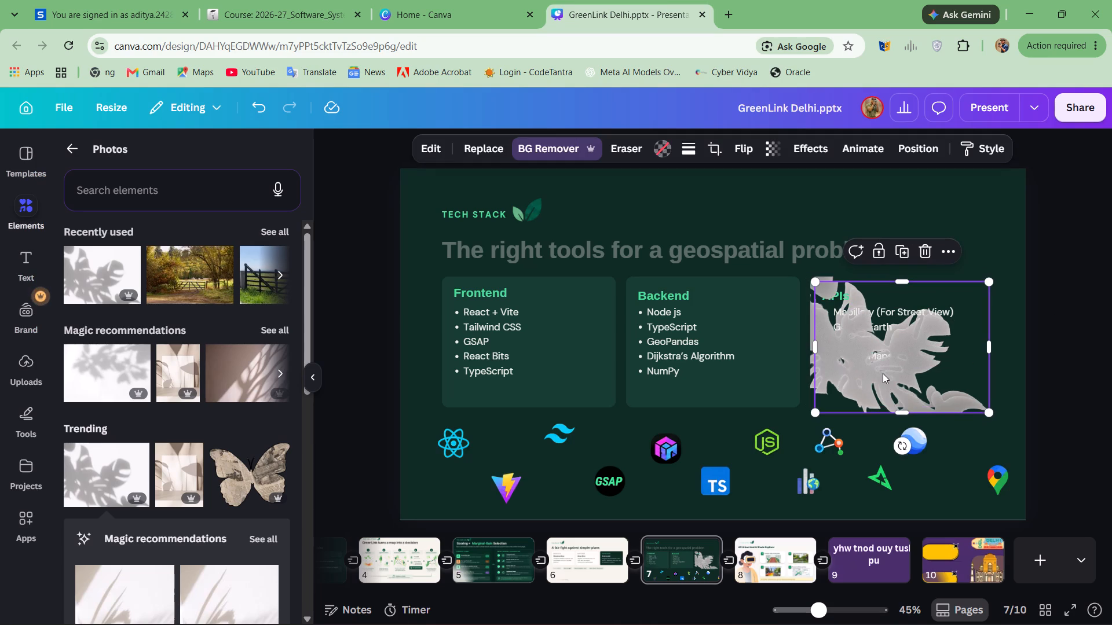
left_click_drag(883, 373, 696, 373)
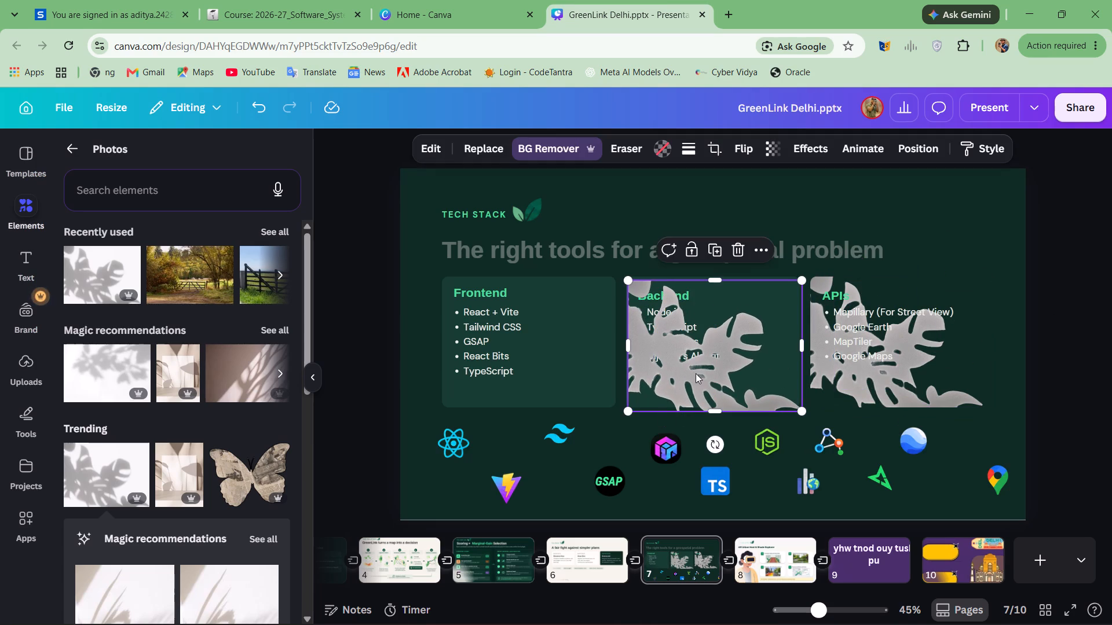
left_click(704, 372)
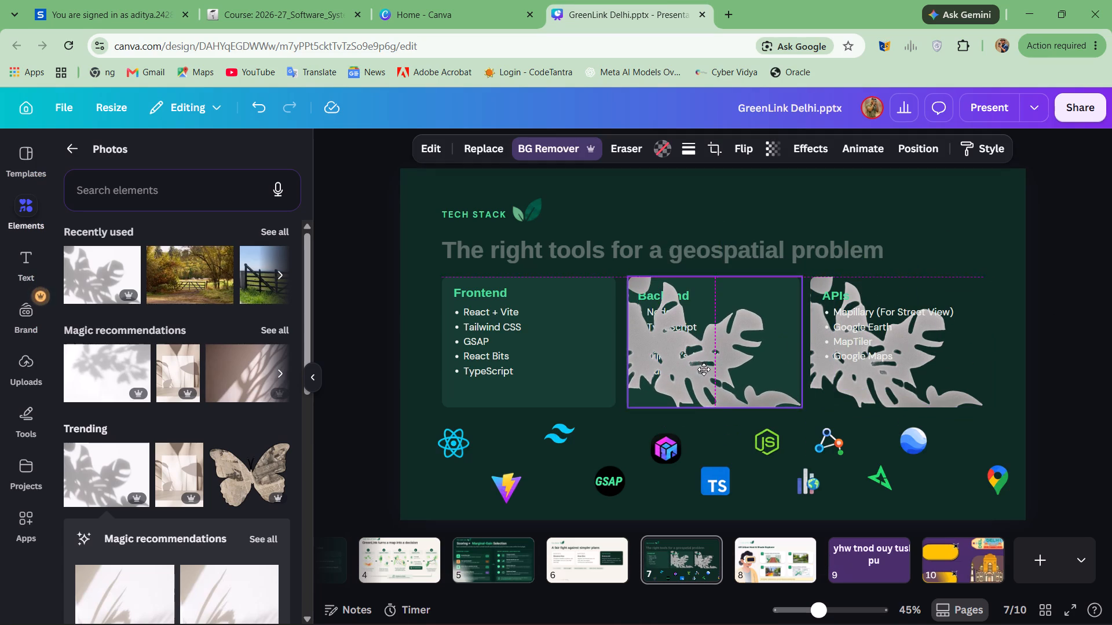
left_click(700, 371)
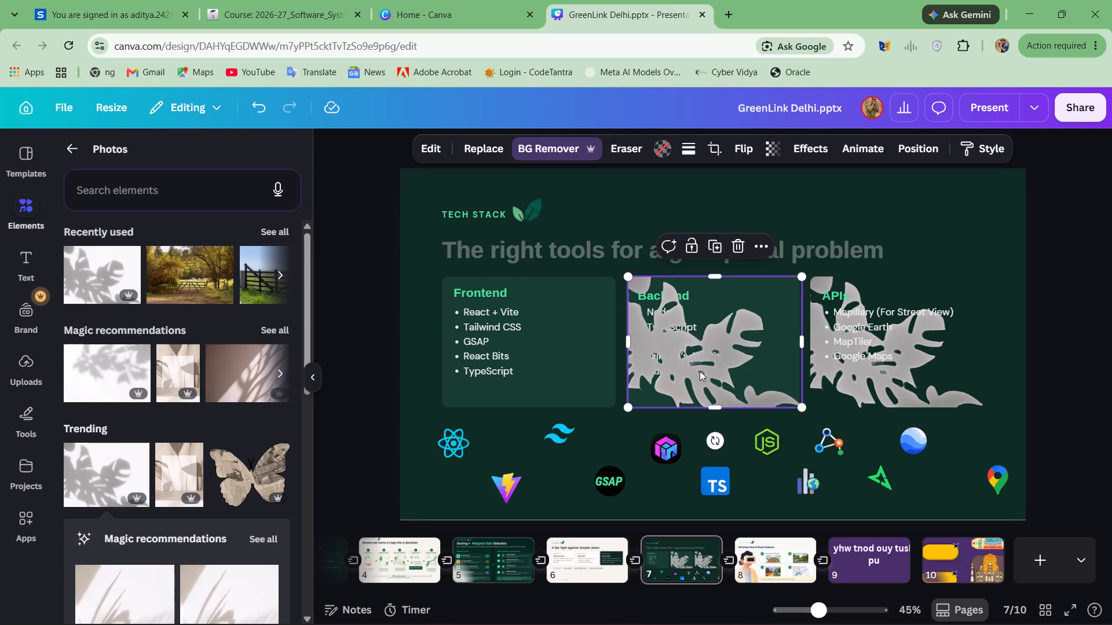
left_click(731, 340)
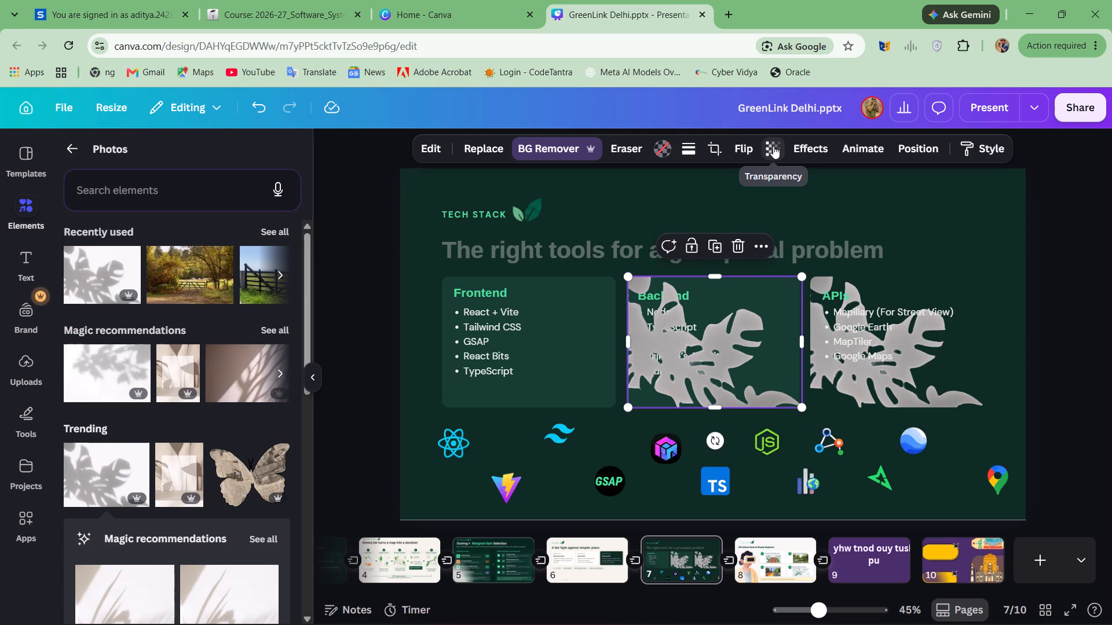
Lower the Backend card's leaf-shadow image opacity so the card's text reads clearly through it.
left_click(773, 146)
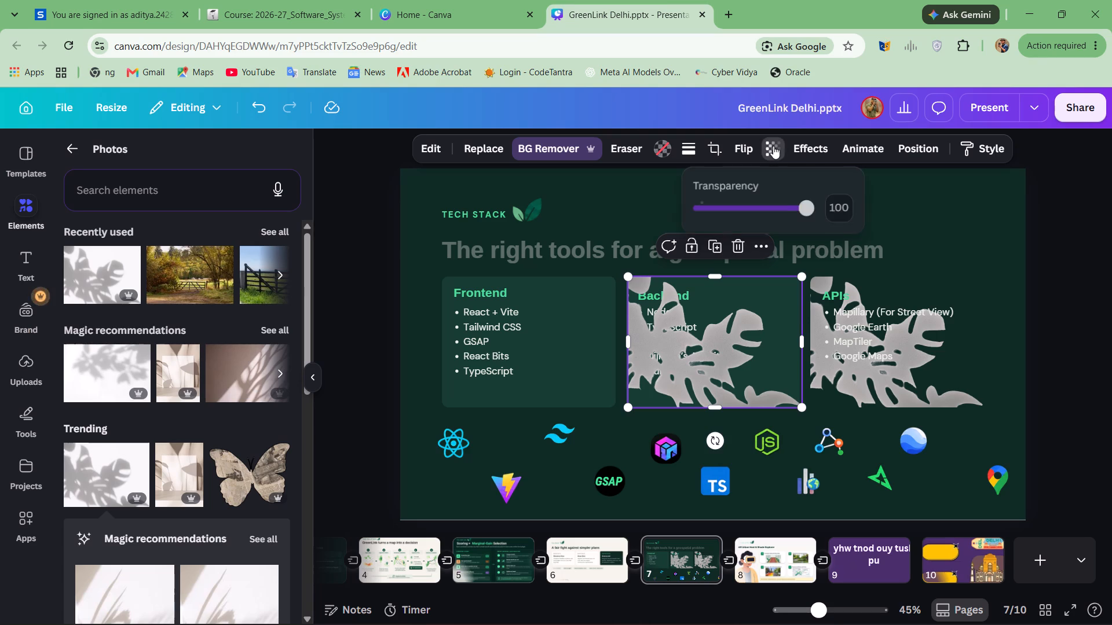
left_click(729, 205)
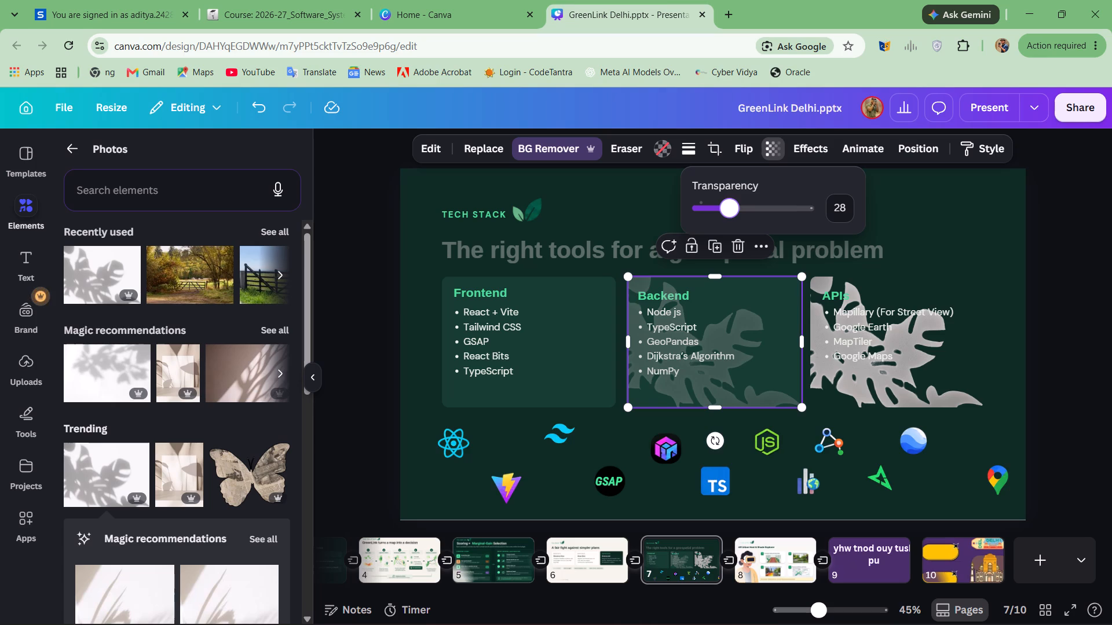
left_click(739, 216)
Fade the APIs card's leaf-shadow image to a similar level as the Backend card's copy.
left_click(873, 374)
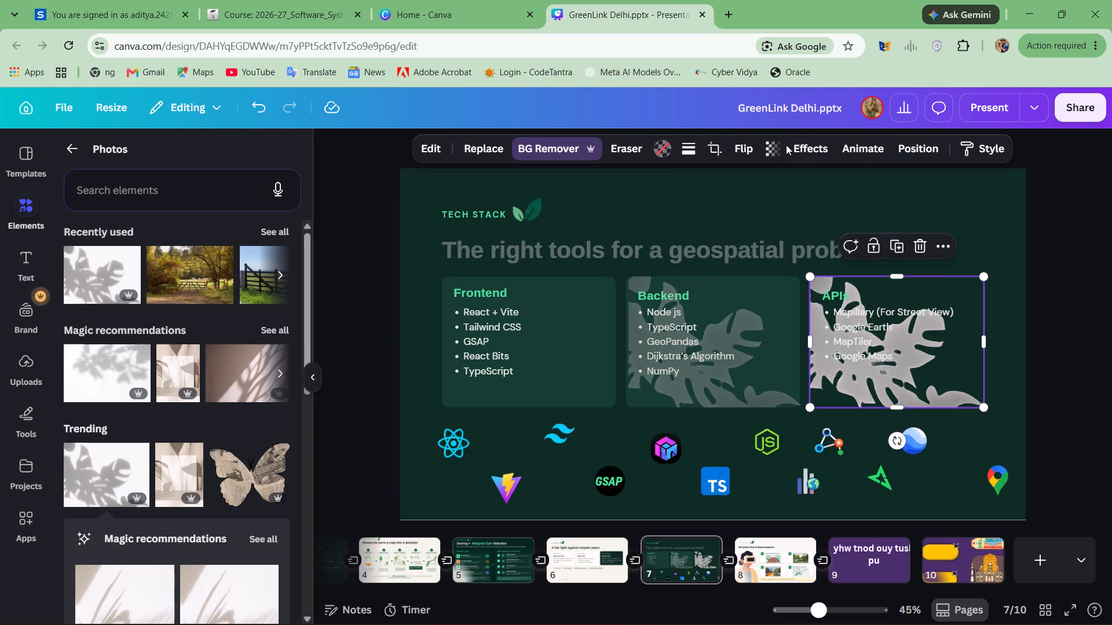
left_click(785, 145)
left_click(778, 152)
left_click(774, 143)
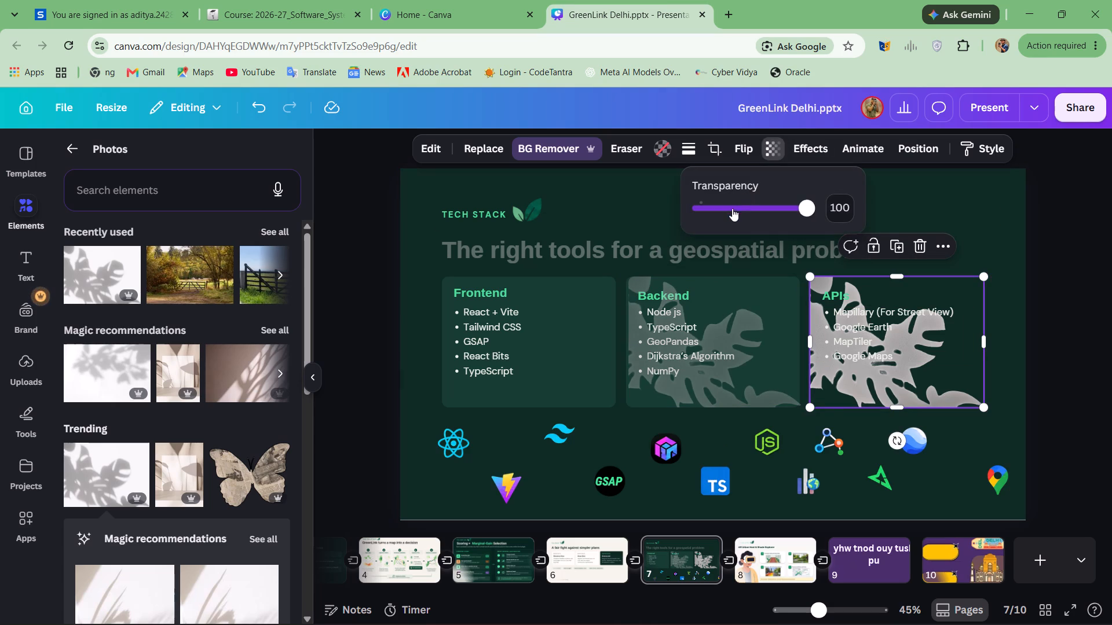
left_click(732, 209)
left_click(987, 226)
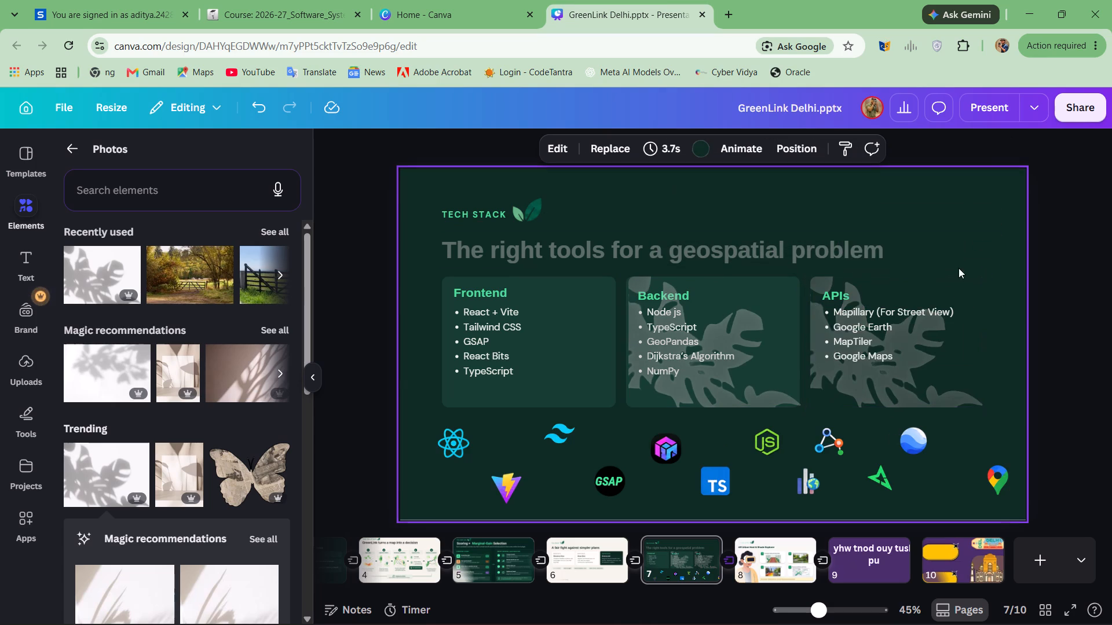
Duplicate the faded leaf-shadow image from the Backend card onto the Frontend card.
left_click(891, 383)
left_click(690, 389)
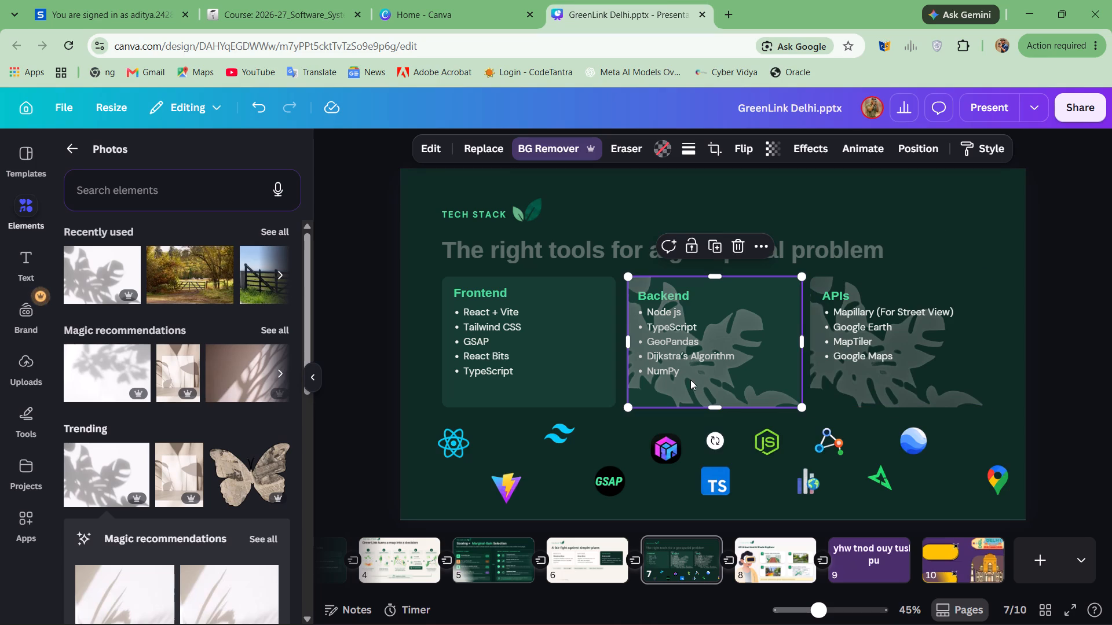
key("ctrl+d")
left_click(979, 231)
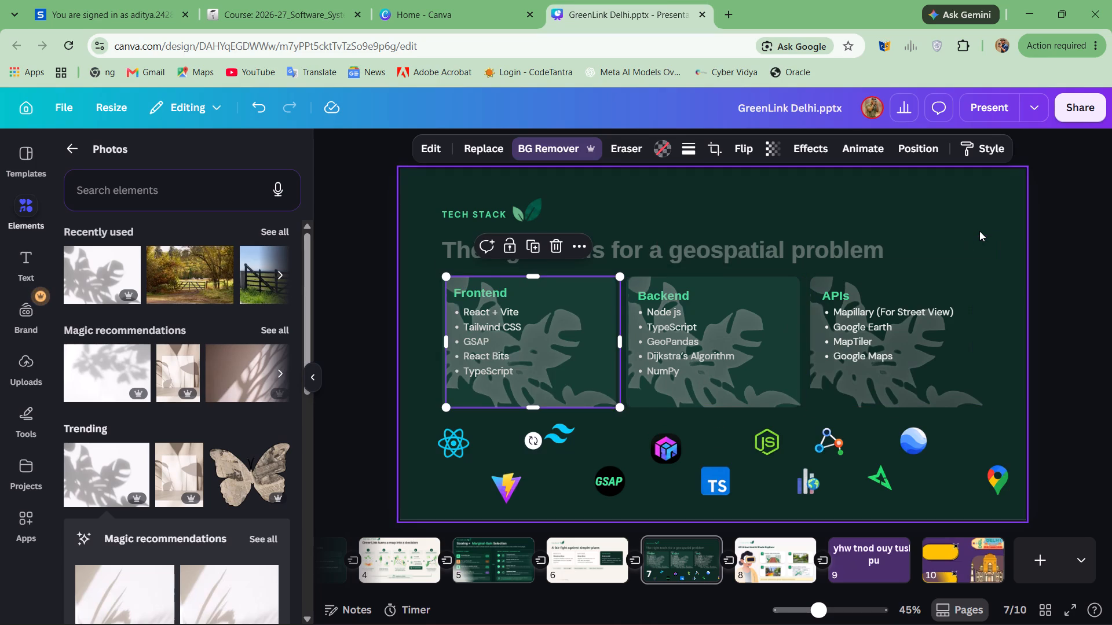
left_click(990, 183)
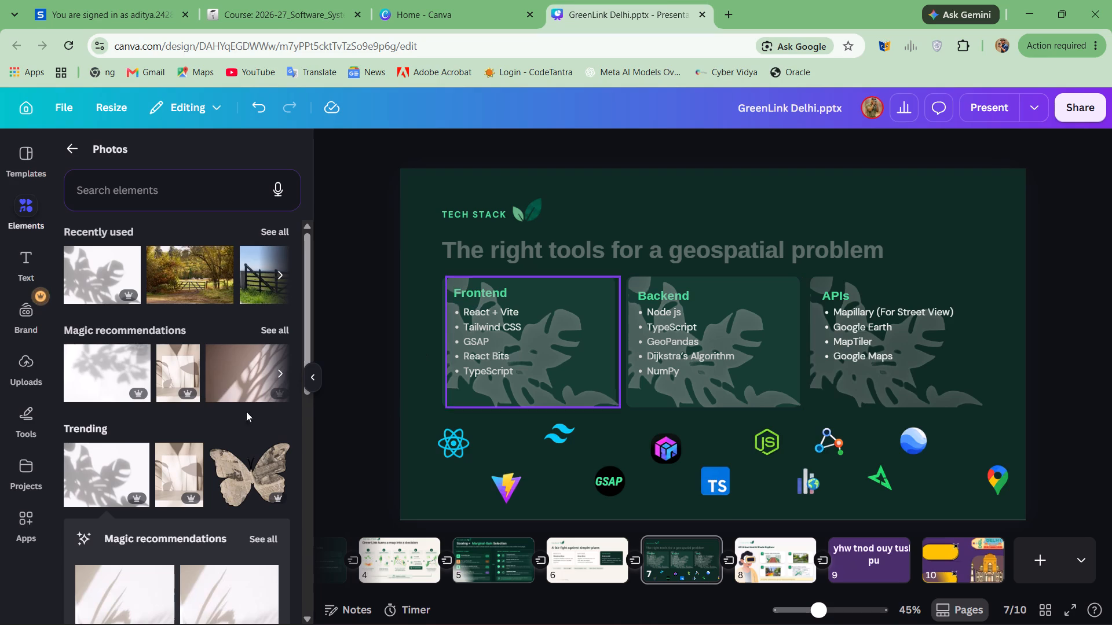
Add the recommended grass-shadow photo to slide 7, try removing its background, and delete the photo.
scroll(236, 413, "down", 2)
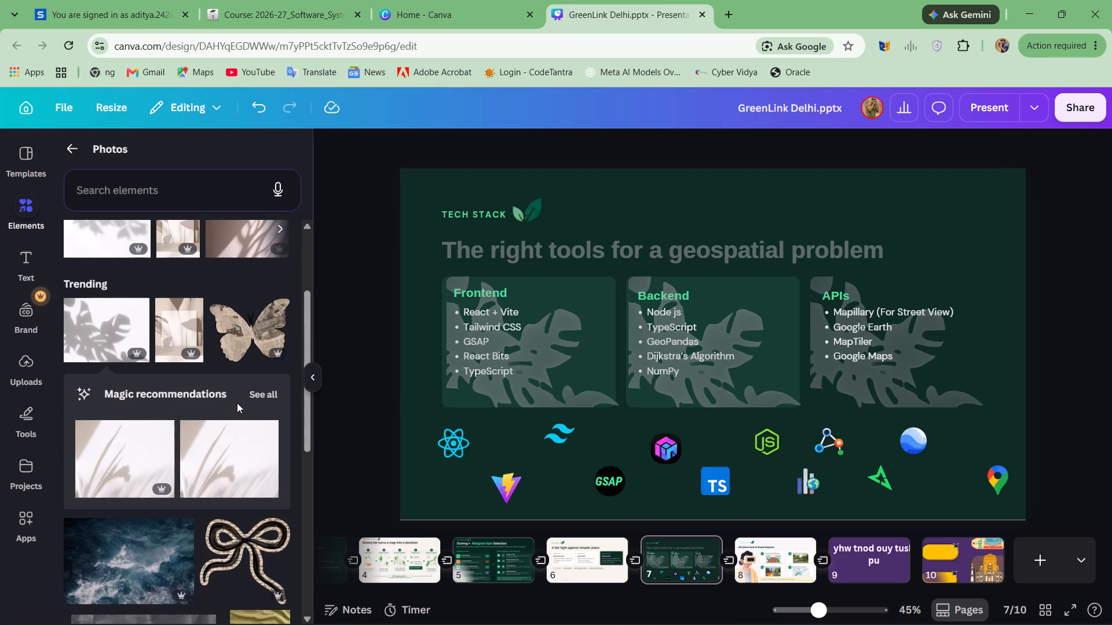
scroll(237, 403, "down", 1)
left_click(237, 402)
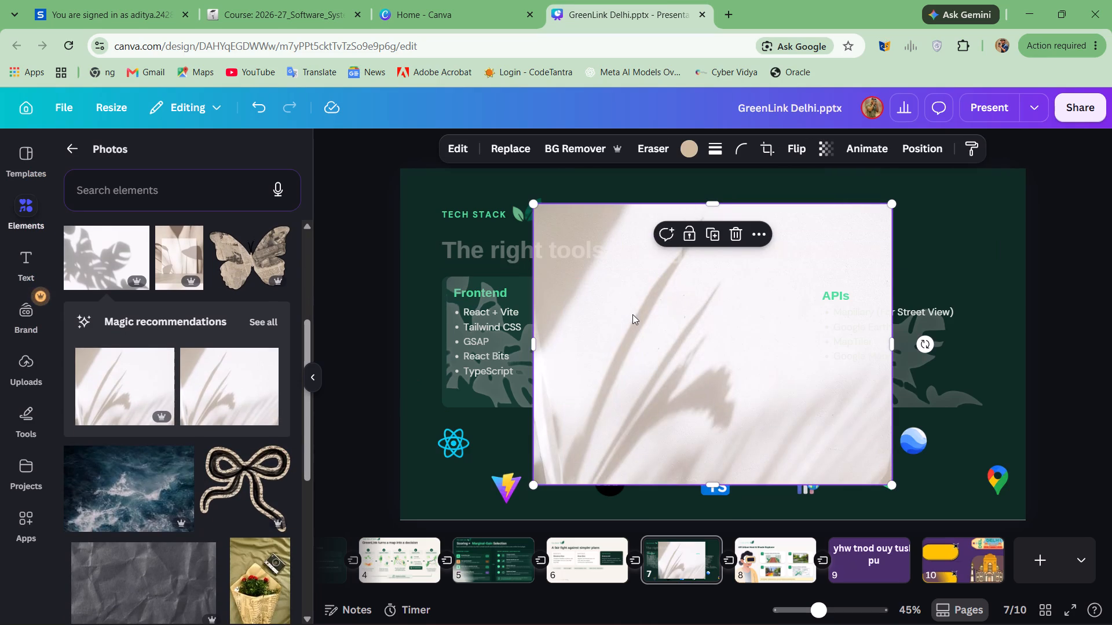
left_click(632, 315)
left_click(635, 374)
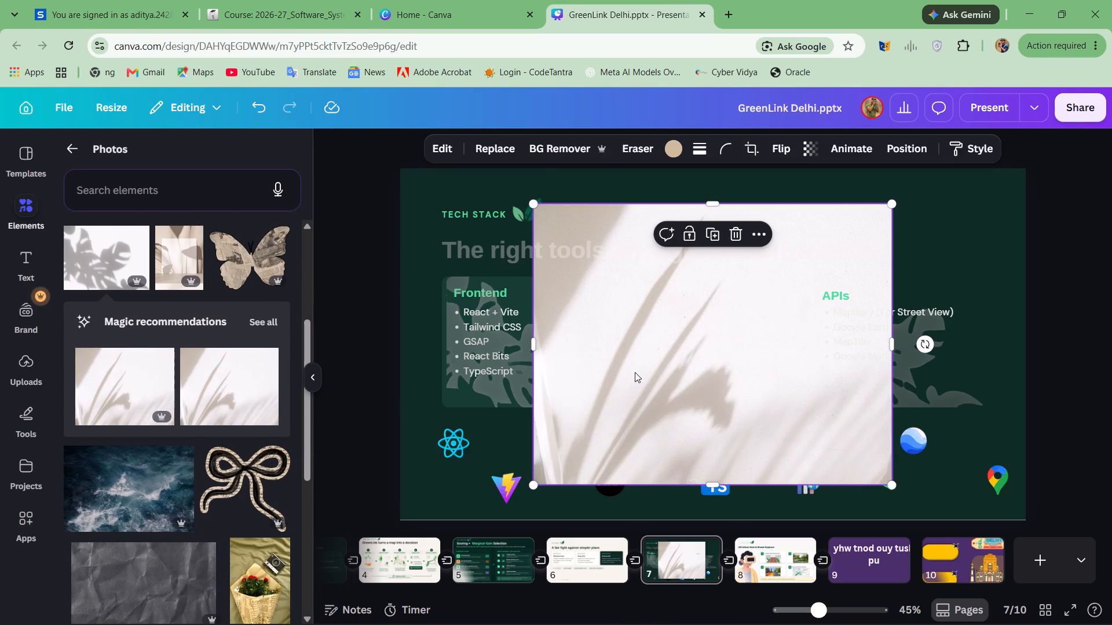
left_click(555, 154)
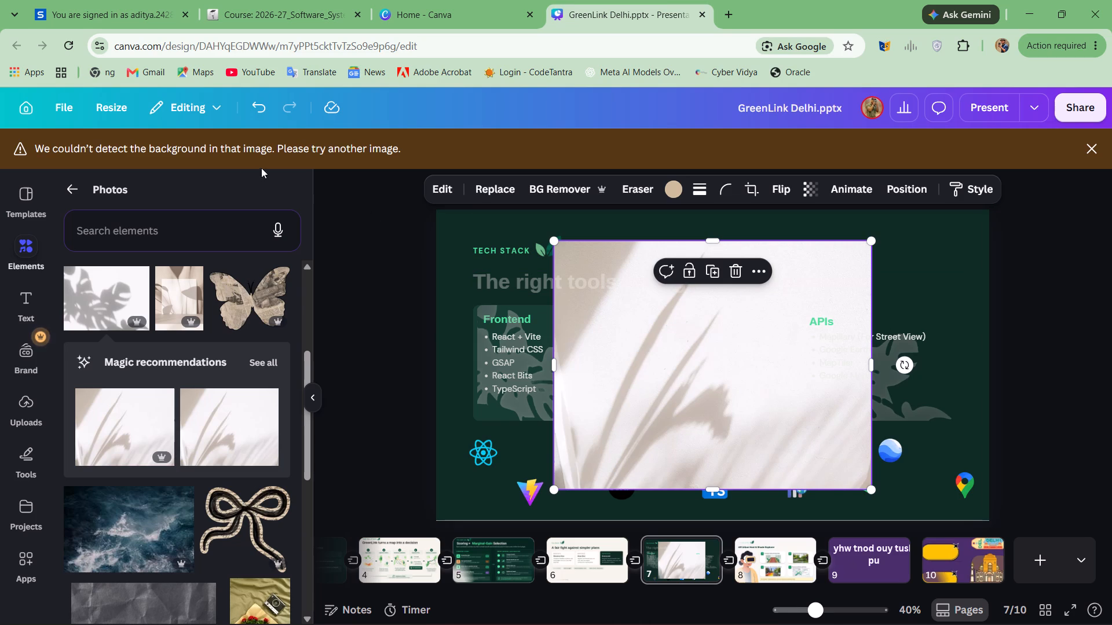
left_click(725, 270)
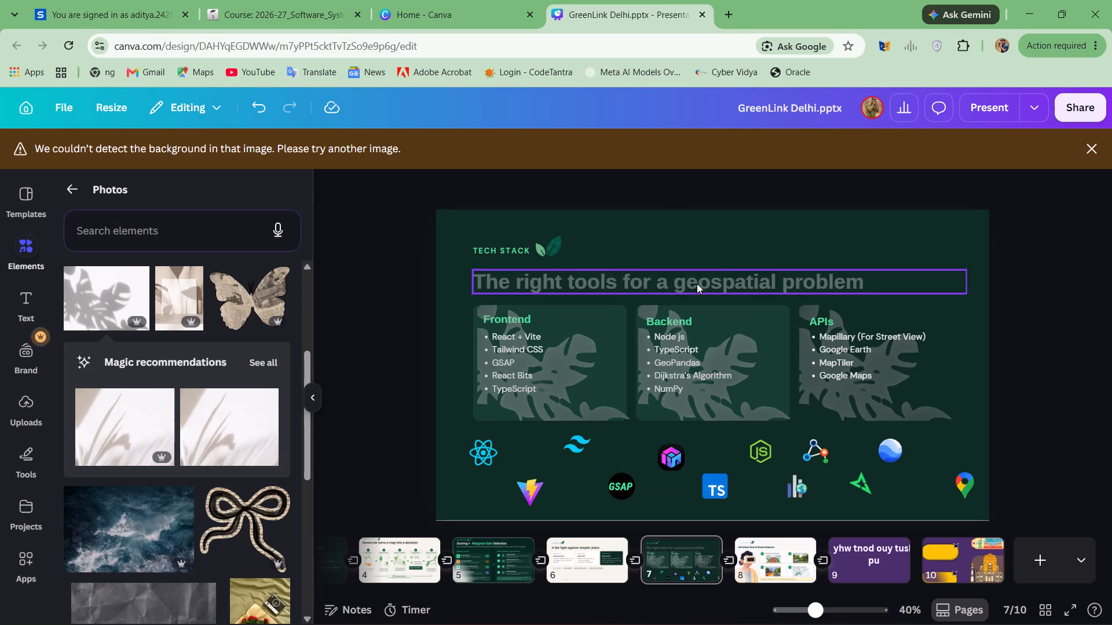
Add the photo of the newspaper-wrapped bouquet with a camera to slide 7 and remove its background.
scroll(181, 402, "down", 2)
left_click(270, 496)
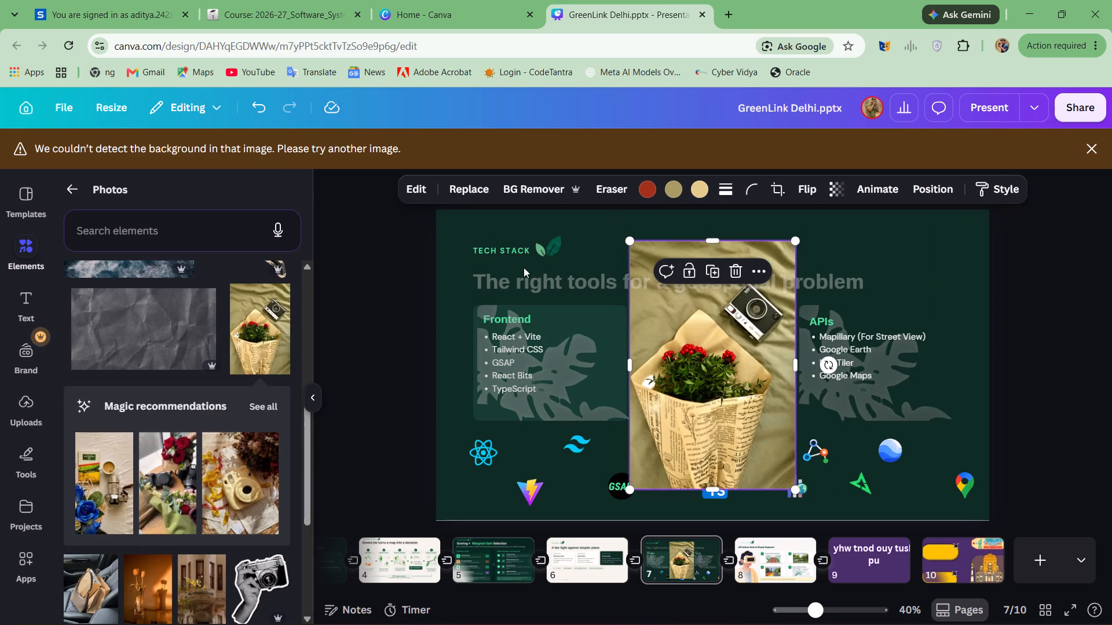
left_click(524, 190)
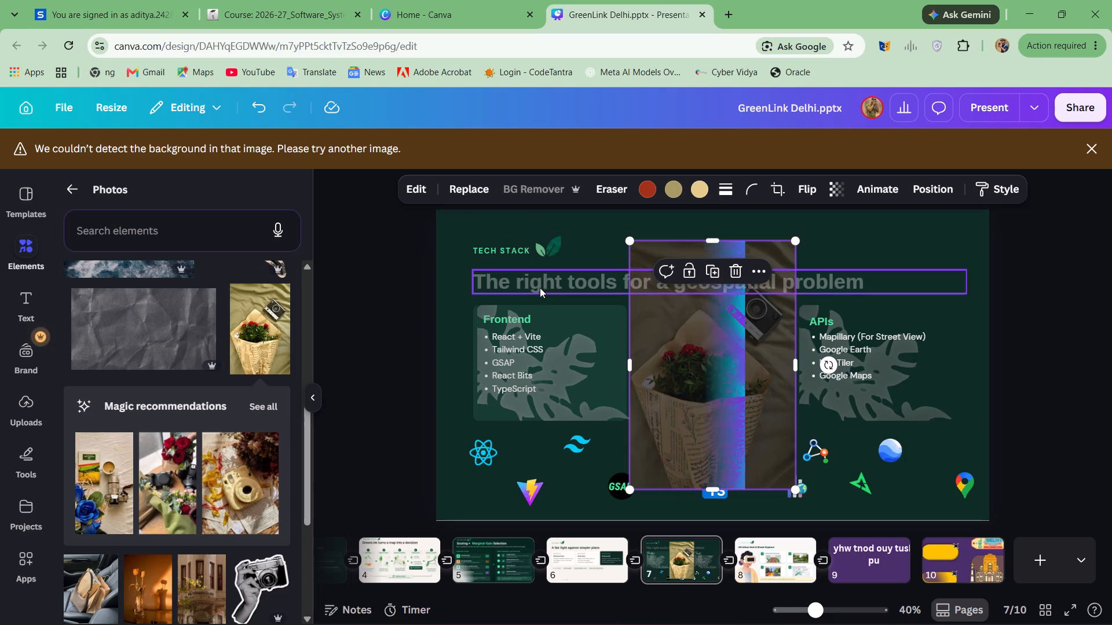
Move the bouquet cutout into slide 7's upper-right corner, partly beyond the slide's top and side edges.
left_click_drag(726, 420, 831, 395)
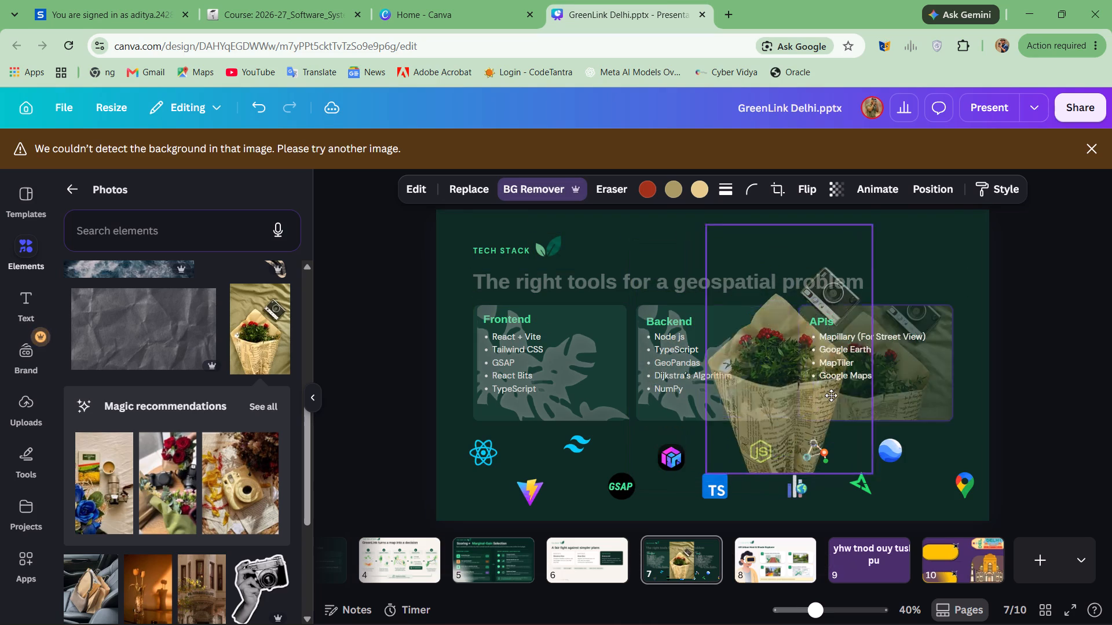
left_click_drag(831, 395, 866, 487)
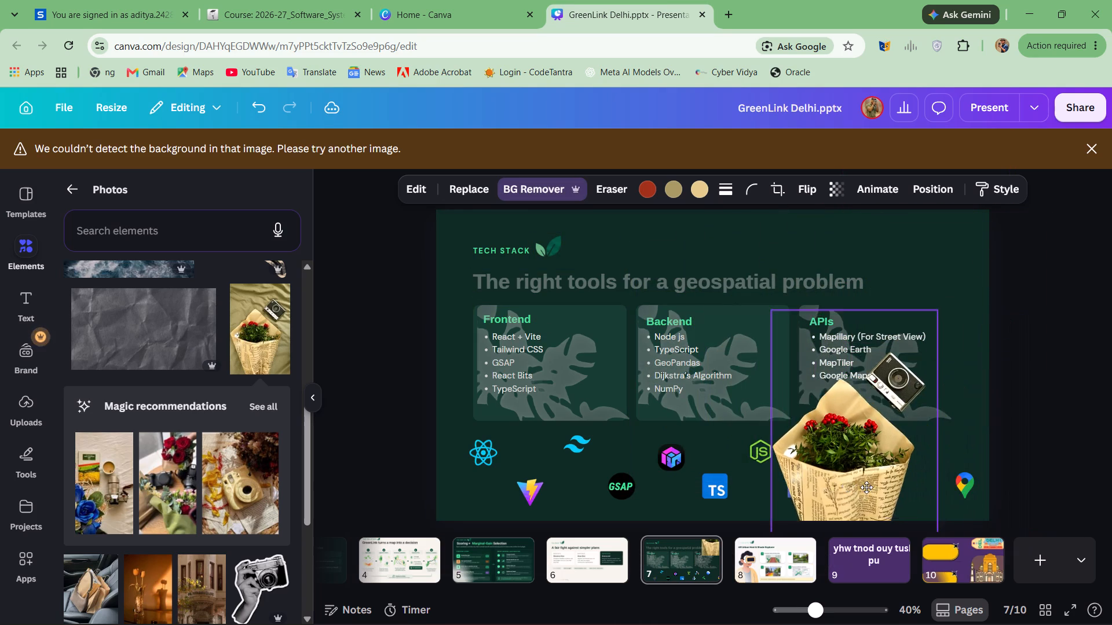
left_click_drag(866, 487, 719, 425)
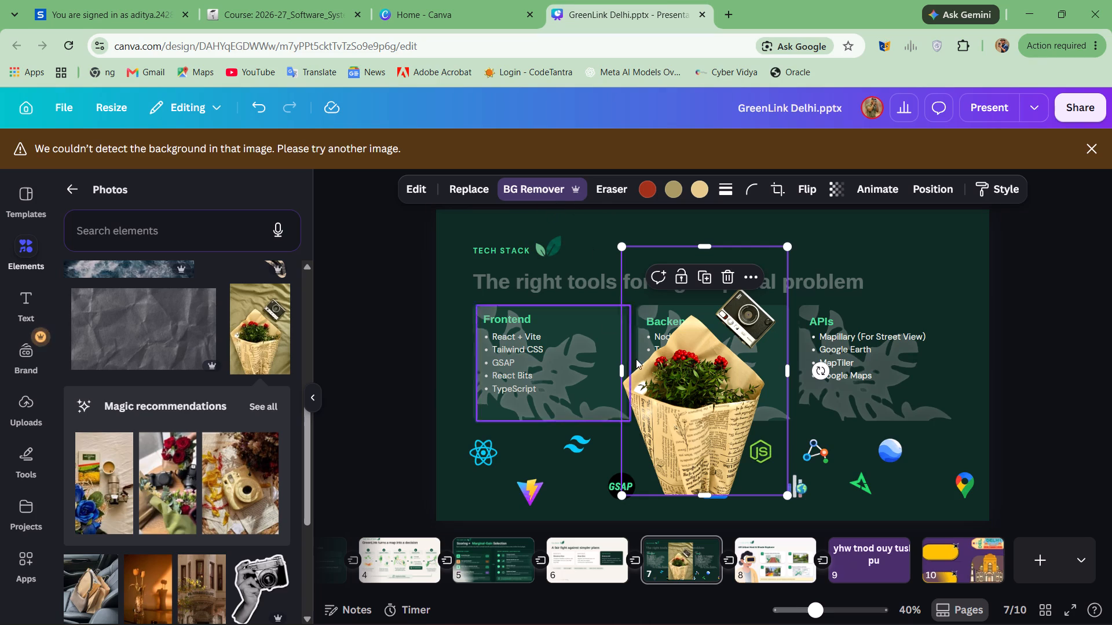
left_click_drag(722, 439, 794, 282)
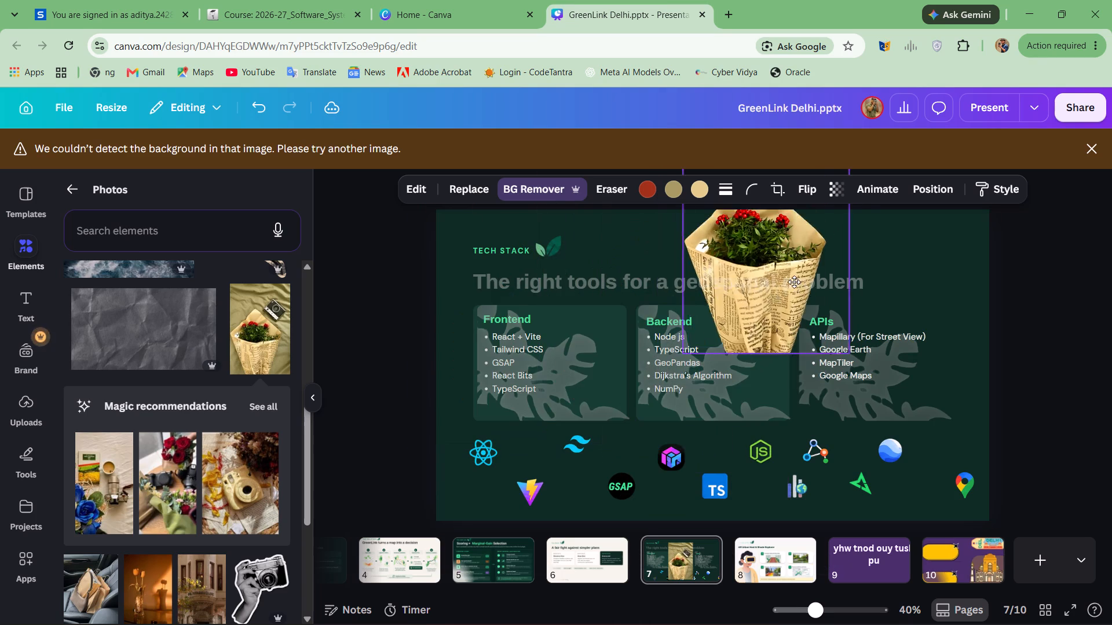
left_click_drag(794, 282, 970, 267)
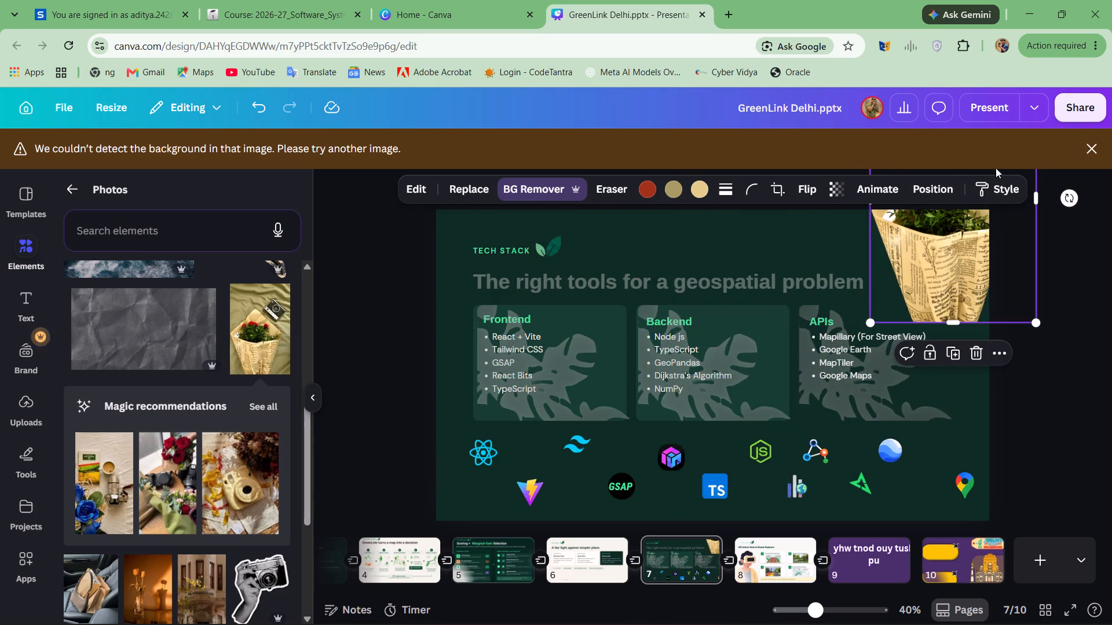
Download all pages of the GreenLink Delhi deck as a PDF with the Digital preset.
left_click(1026, 105)
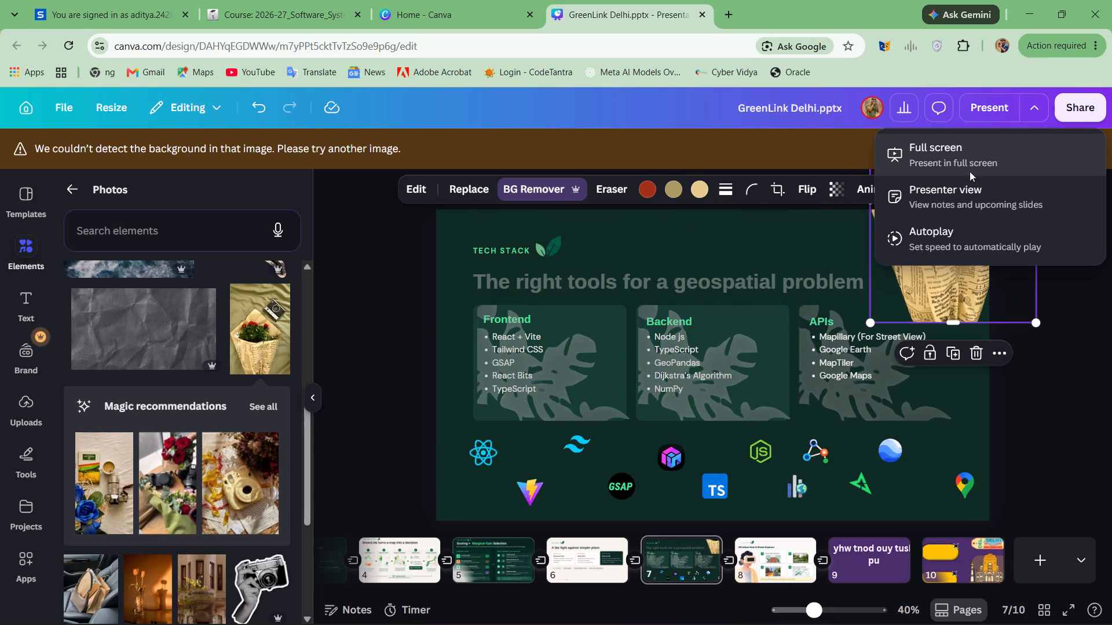
left_click(1062, 105)
left_click(1081, 108)
left_click(1059, 357)
left_click_drag(1069, 123, 1070, 117)
left_click(1071, 112)
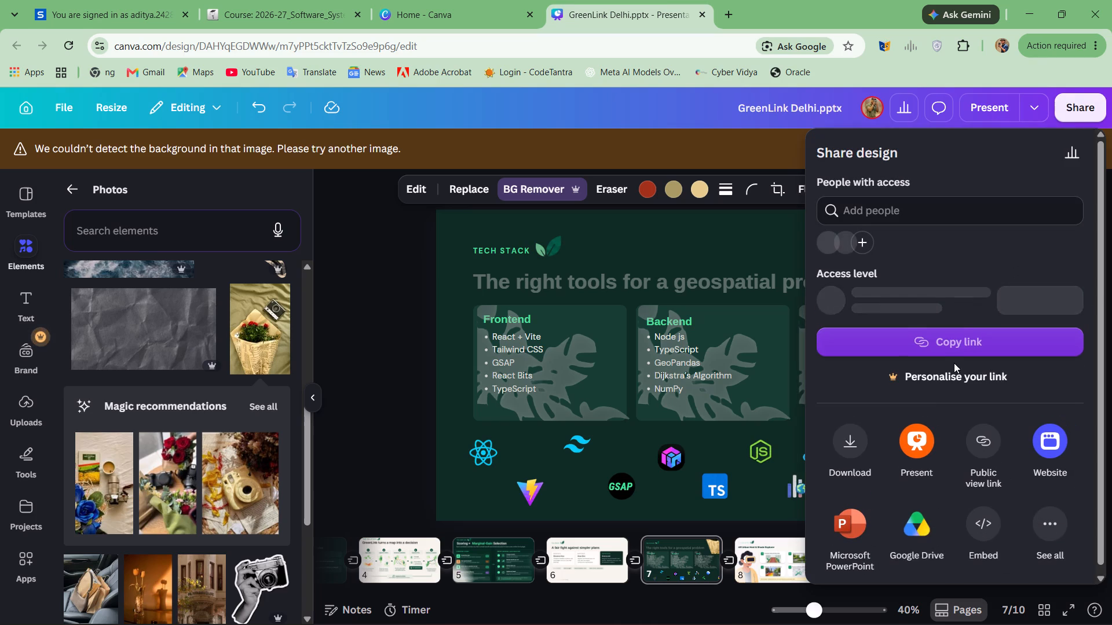
left_click(849, 455)
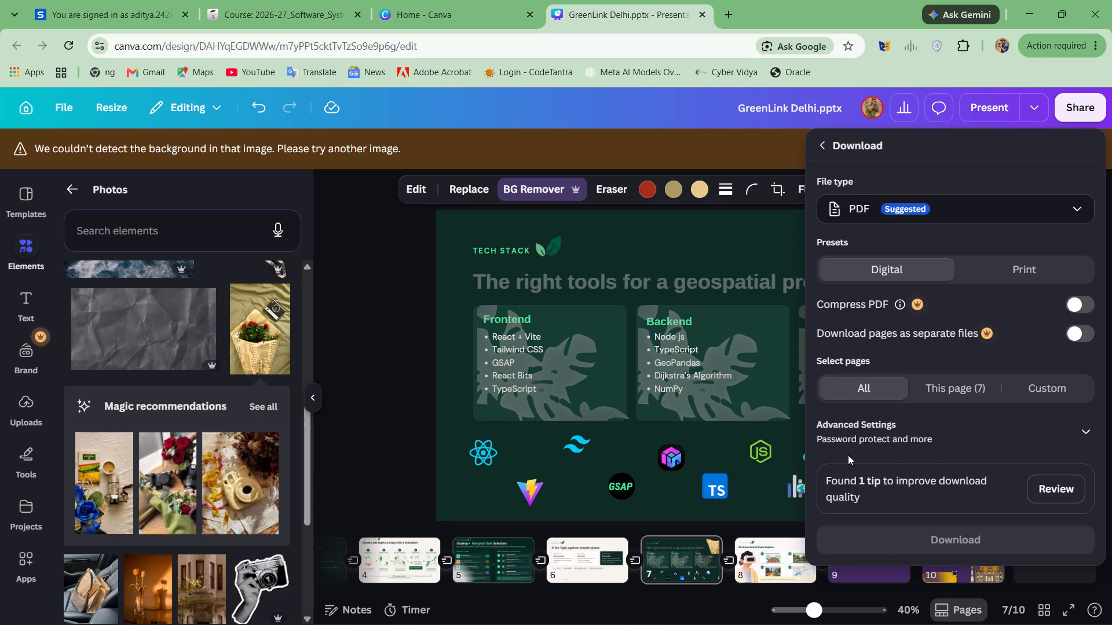
left_click(934, 503)
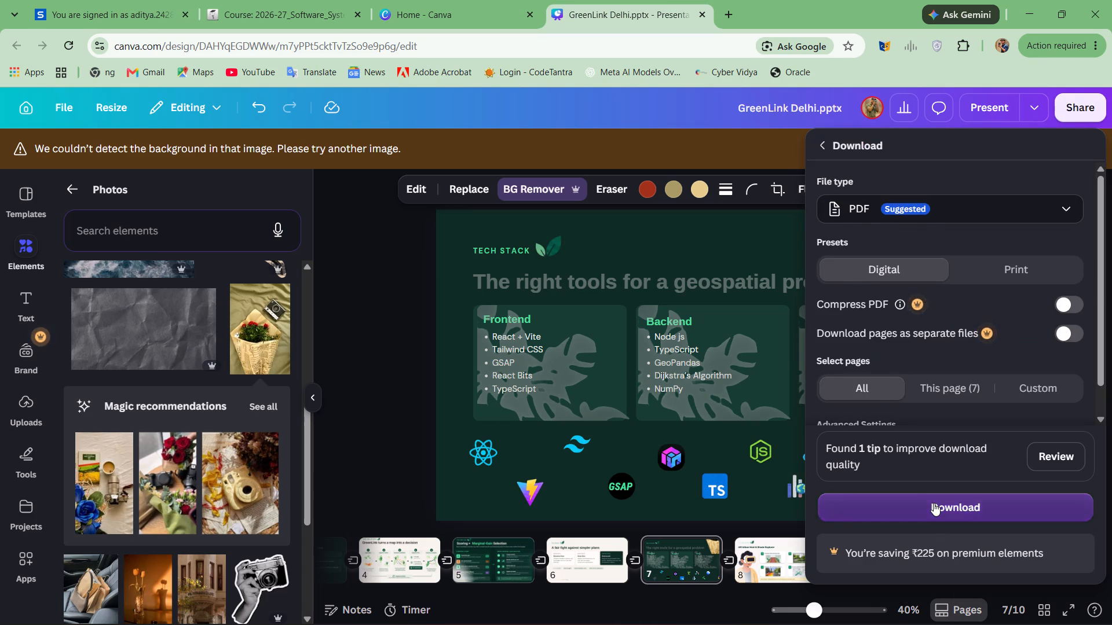
left_click(861, 543)
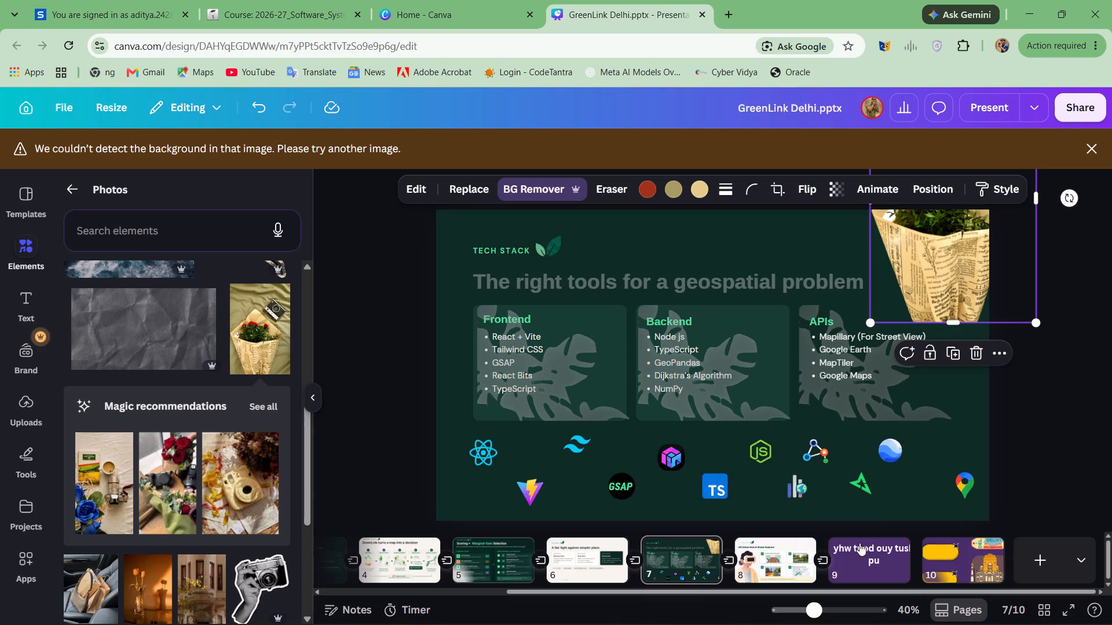
Download the GreenLink Delhi deck as a PPTX file.
left_click(1063, 106)
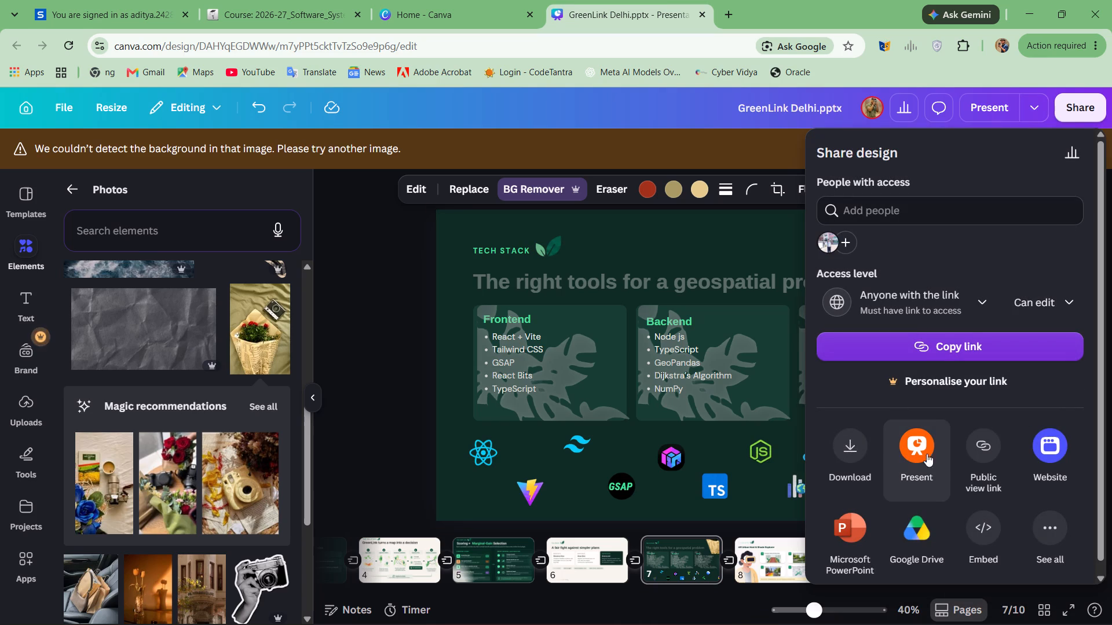
left_click(853, 465)
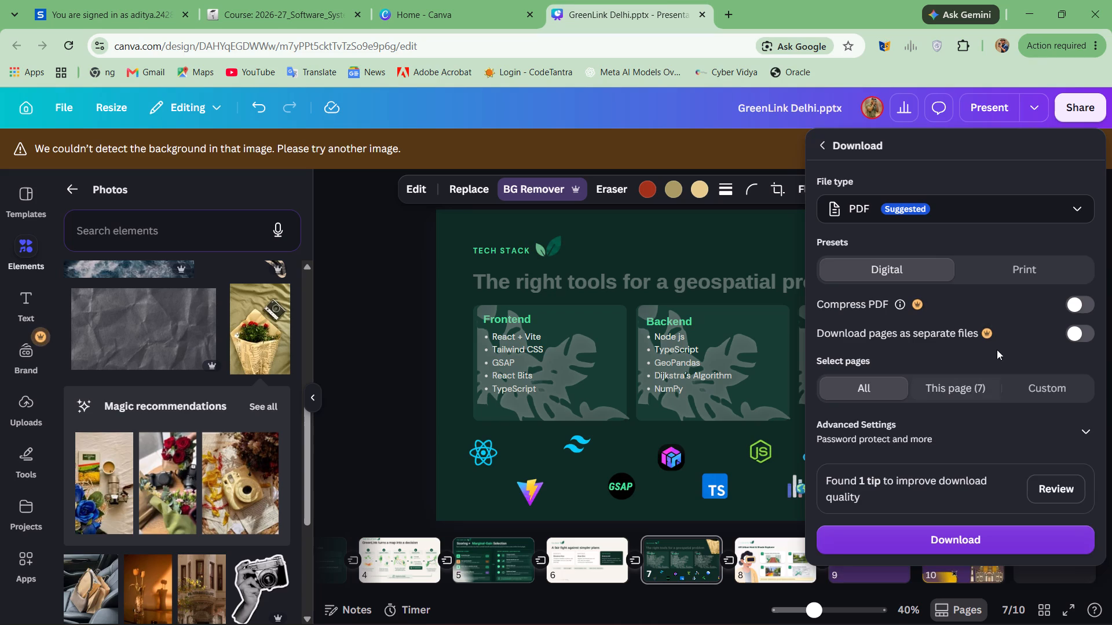
left_click(1020, 212)
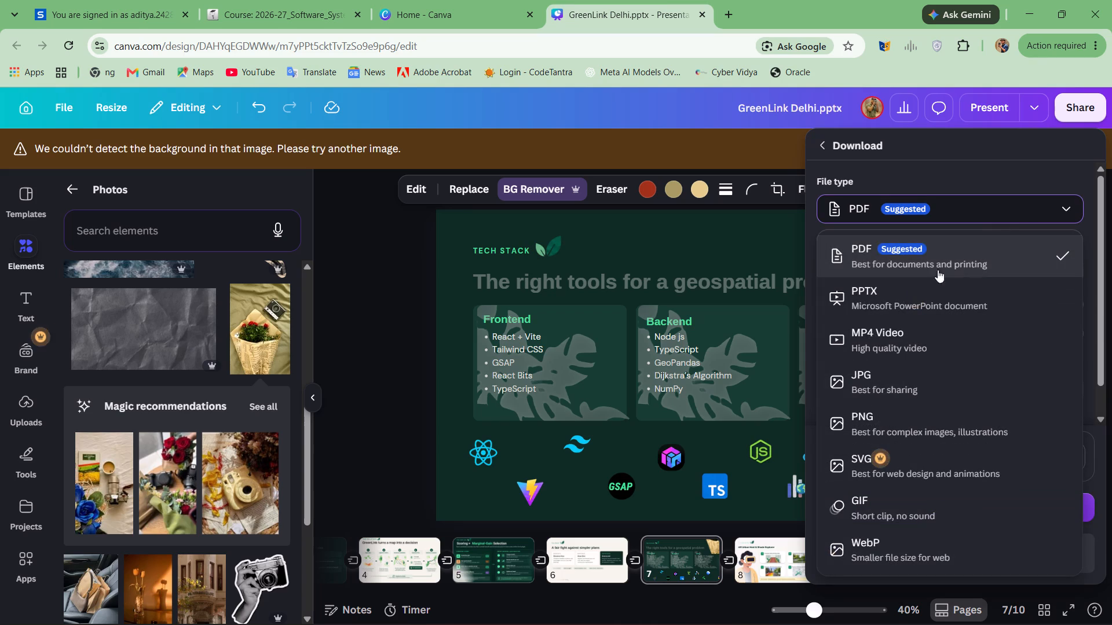
left_click(920, 296)
left_click(919, 408)
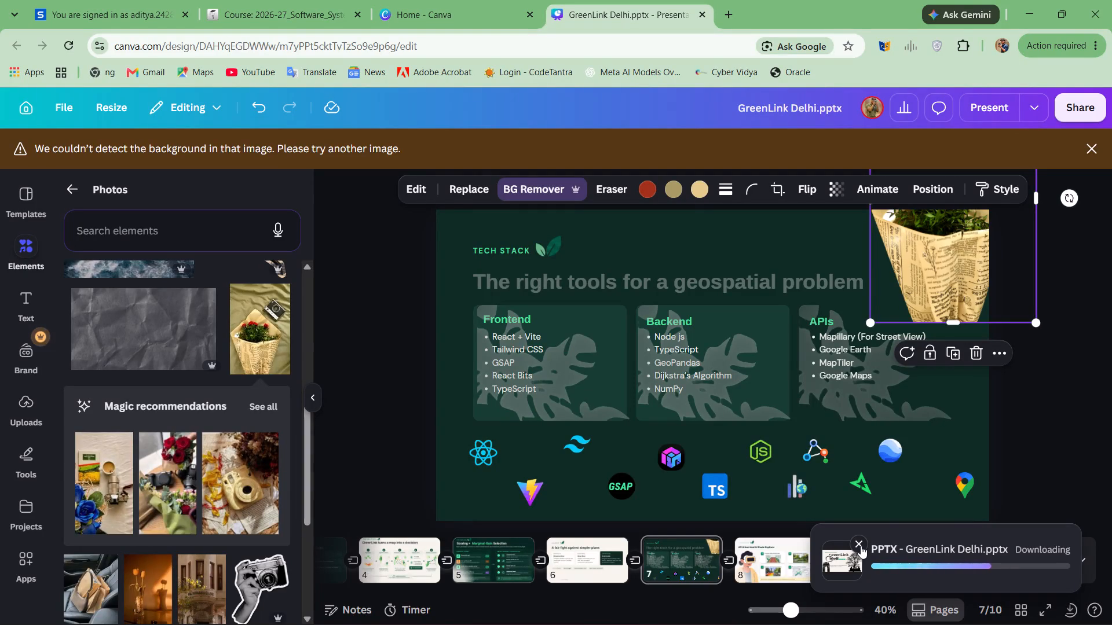
Move the bouquet cutout on slide 7 slightly downward, keeping it partly beyond the slide's top and side edges.
left_click_drag(941, 269, 941, 290)
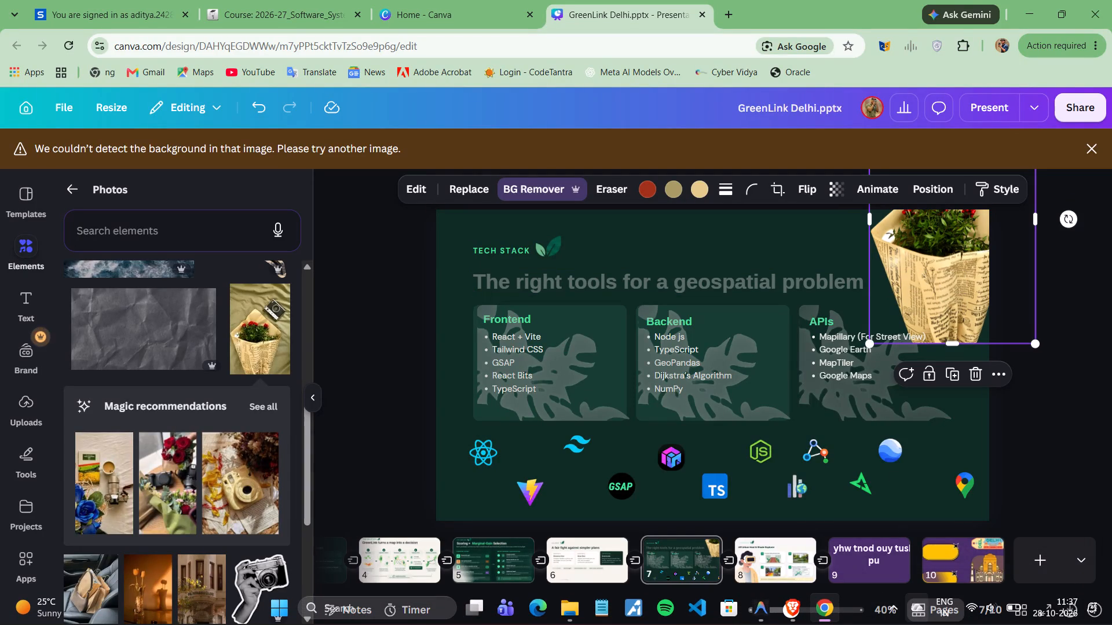
Search the computer for "kuro" and open the Kuro app.
left_click(399, 609)
type("kuro")
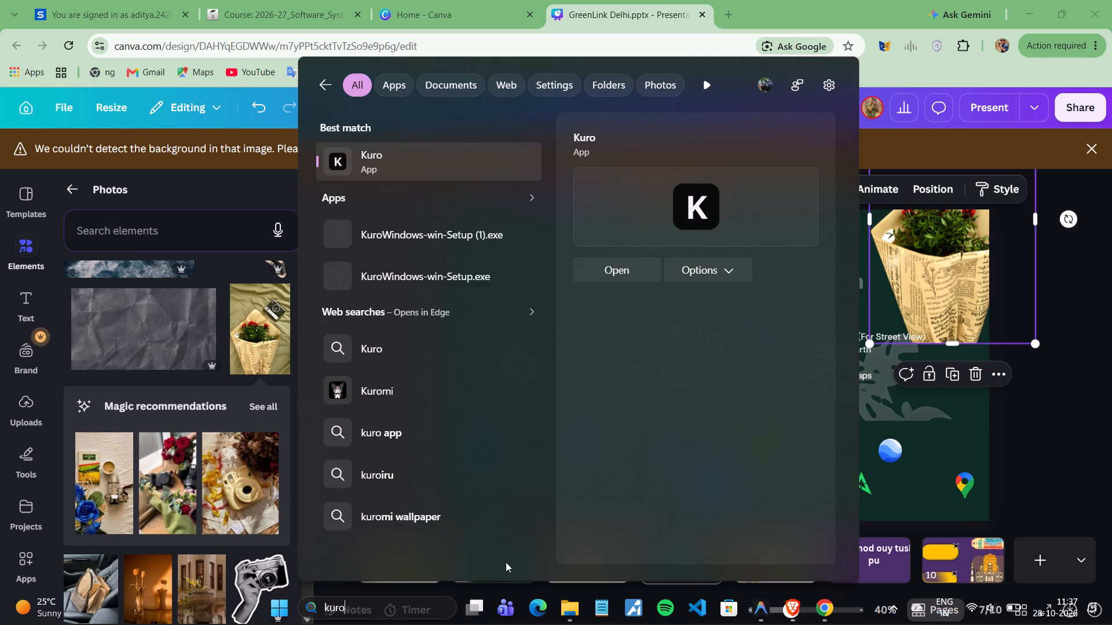
left_click(638, 265)
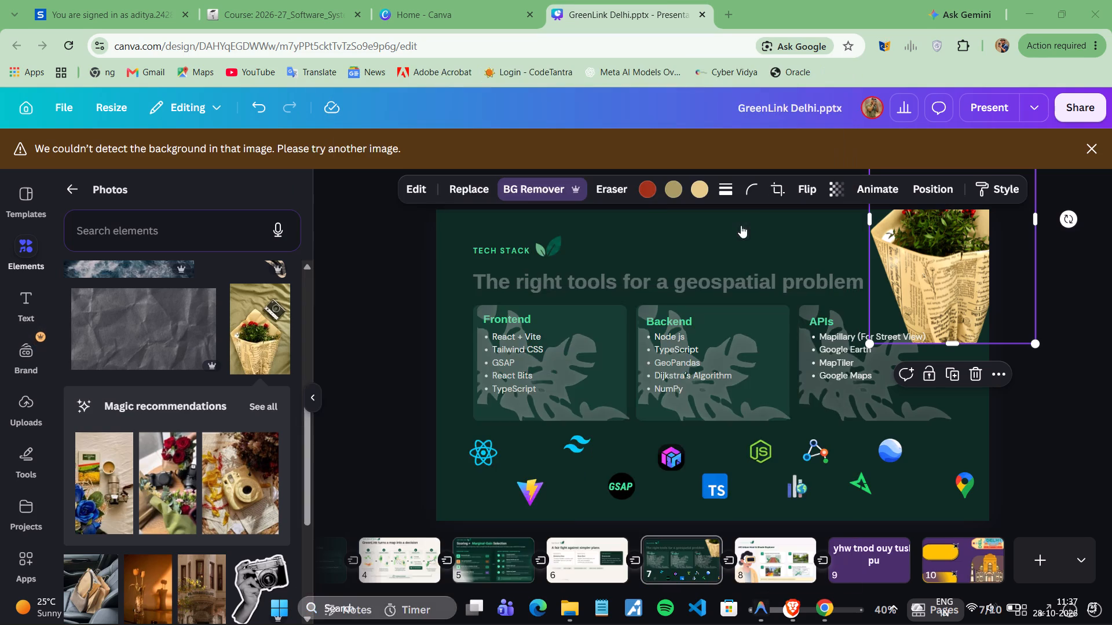
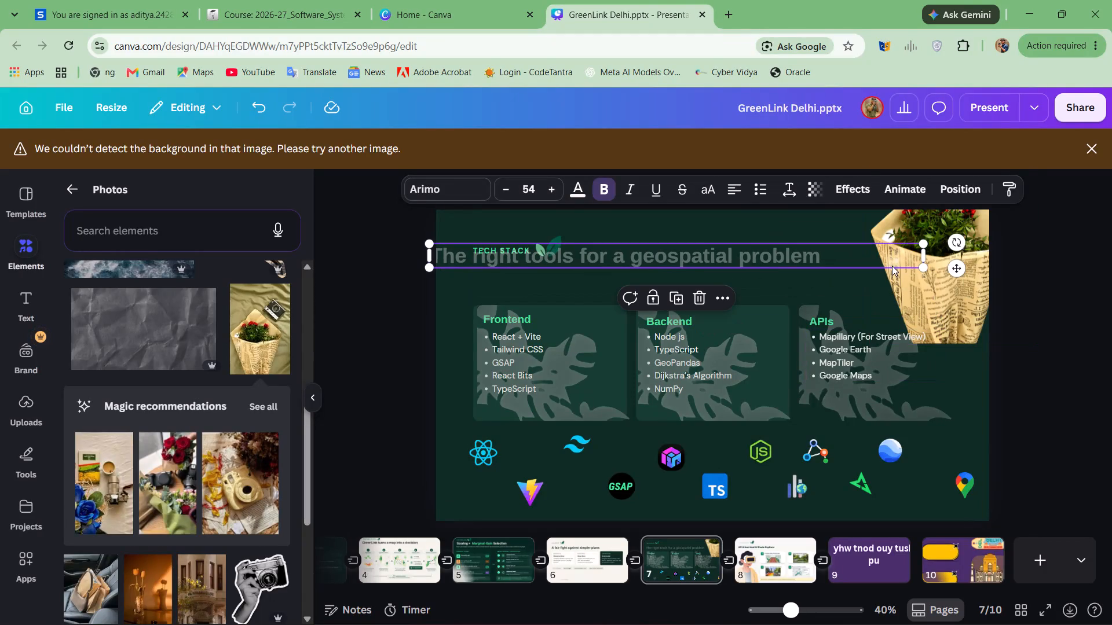
Move slide 7's title "The right tools for a geospatial problem" slightly lower, just beneath the TECH STACK label.
left_click_drag(855, 256, 871, 270)
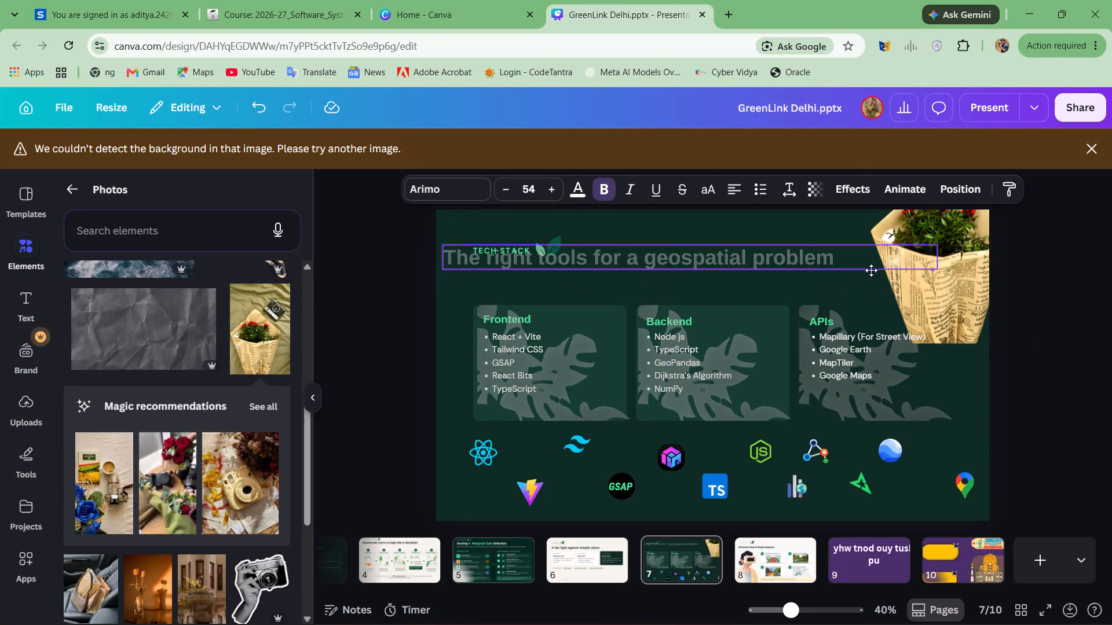
left_click_drag(871, 270, 866, 271)
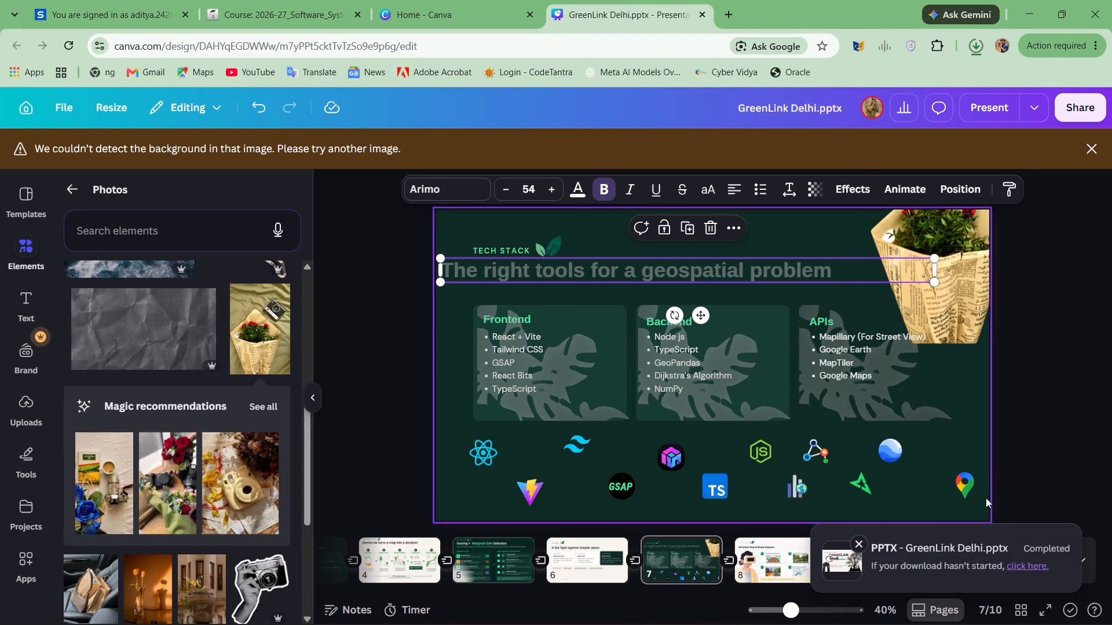
left_click(1069, 457)
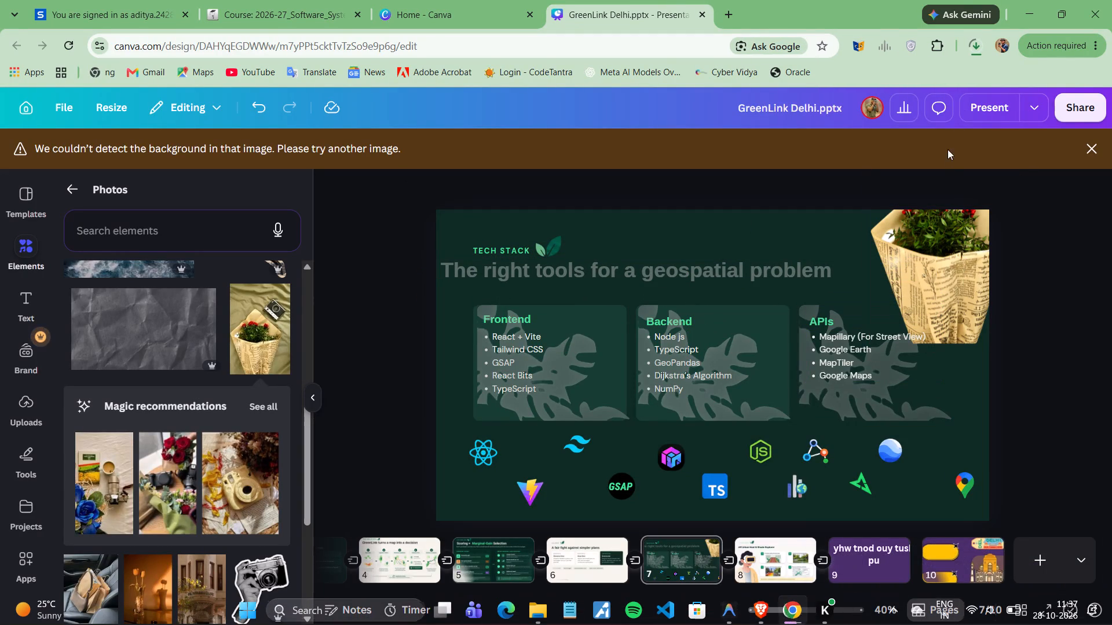
Open the downloaded GreenLink Delhi PPTX in PowerPoint without safe mode, enable editing and maximize the window.
left_click(971, 49)
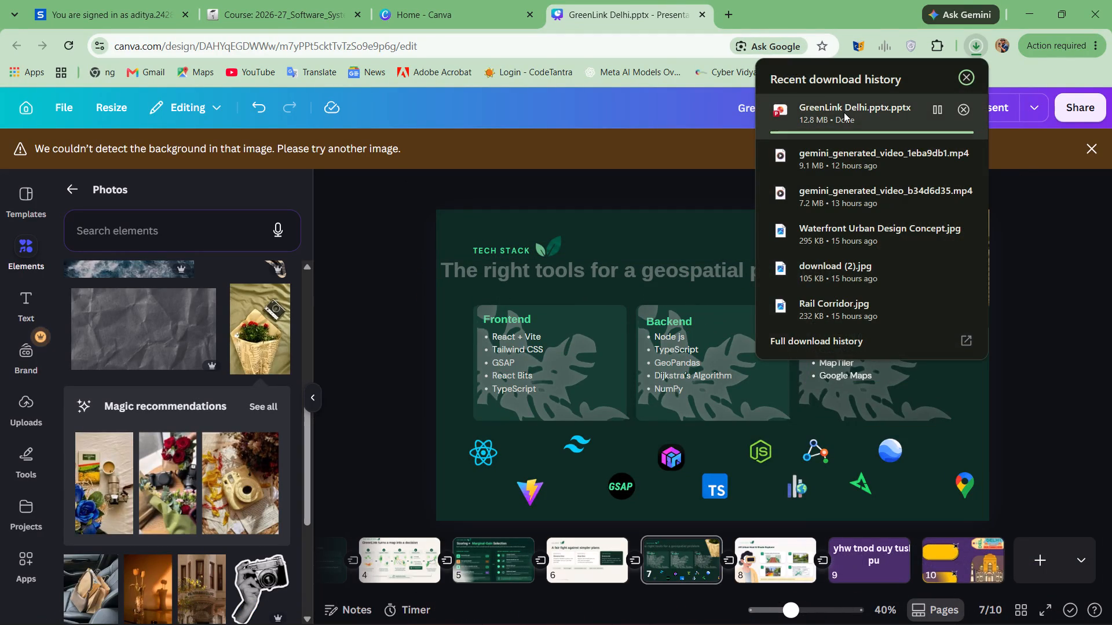
left_click(844, 112)
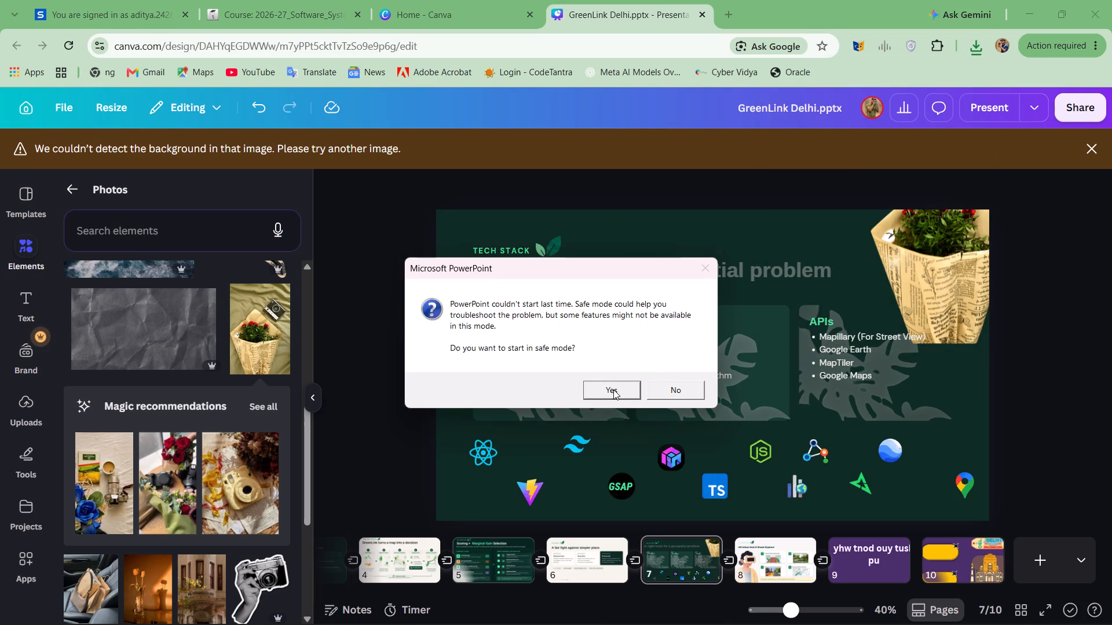
left_click(675, 398)
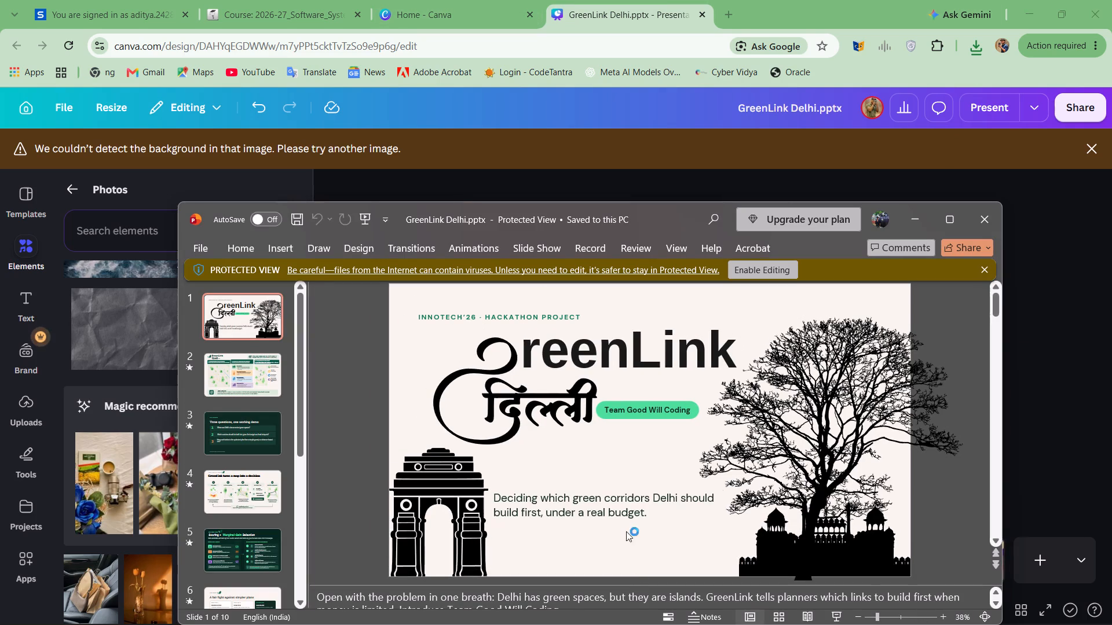
left_click_drag(712, 278, 744, 266)
left_click(744, 266)
left_click(953, 222)
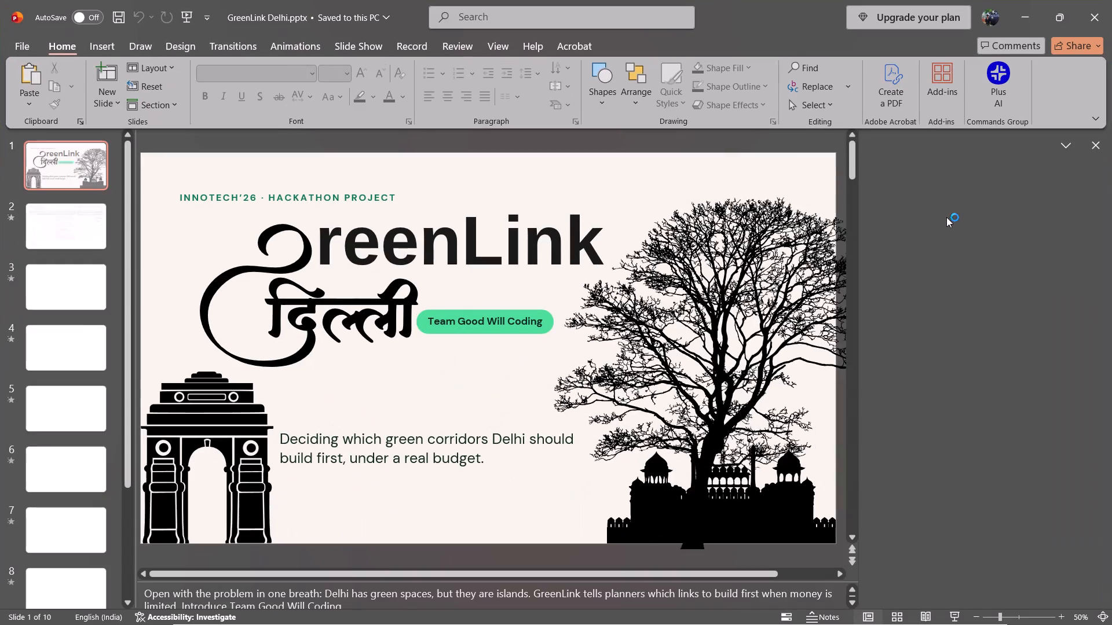
Close the feedback pane and look through the exported deck's slides from slide 1 up to the TECH STACK slide.
key("Right")
key("Right")
key("Right")
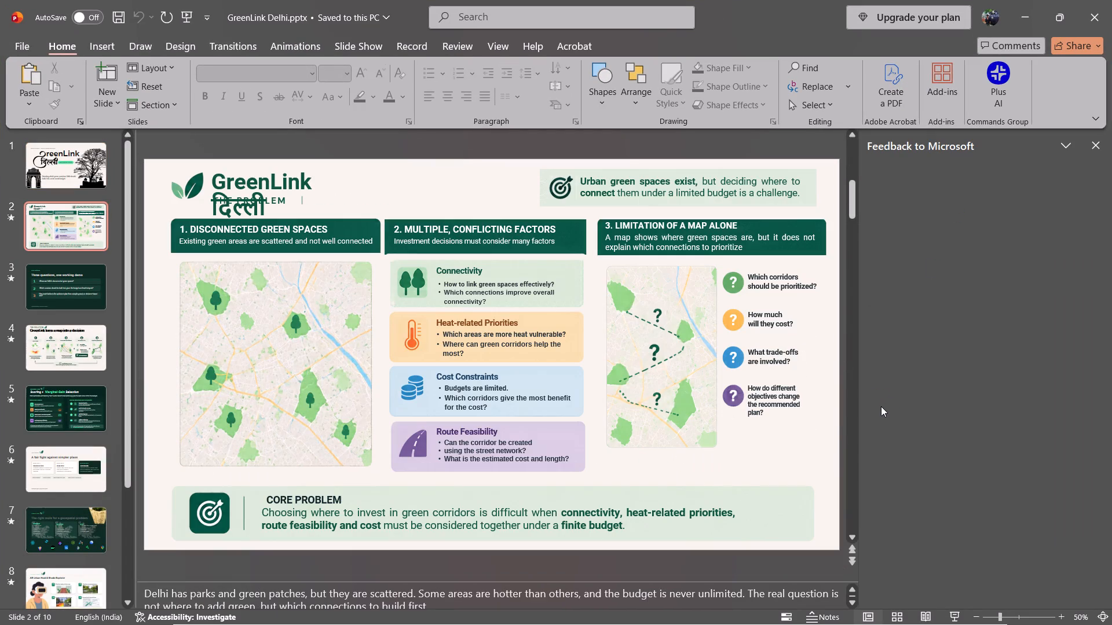
key("Right")
key("Right")
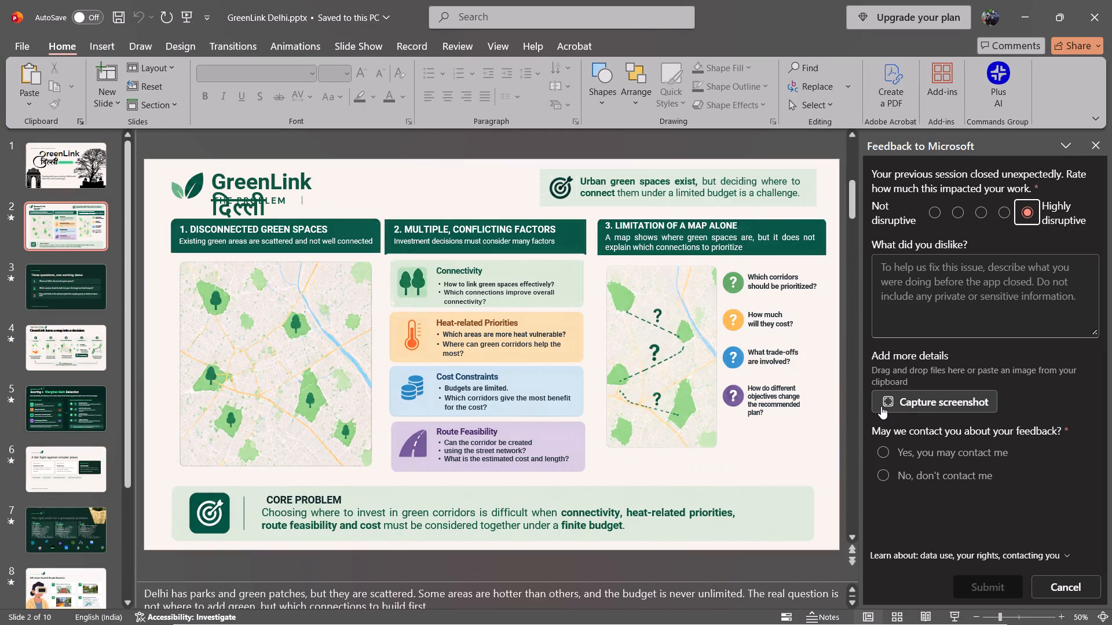
left_click(1102, 134)
key("Right")
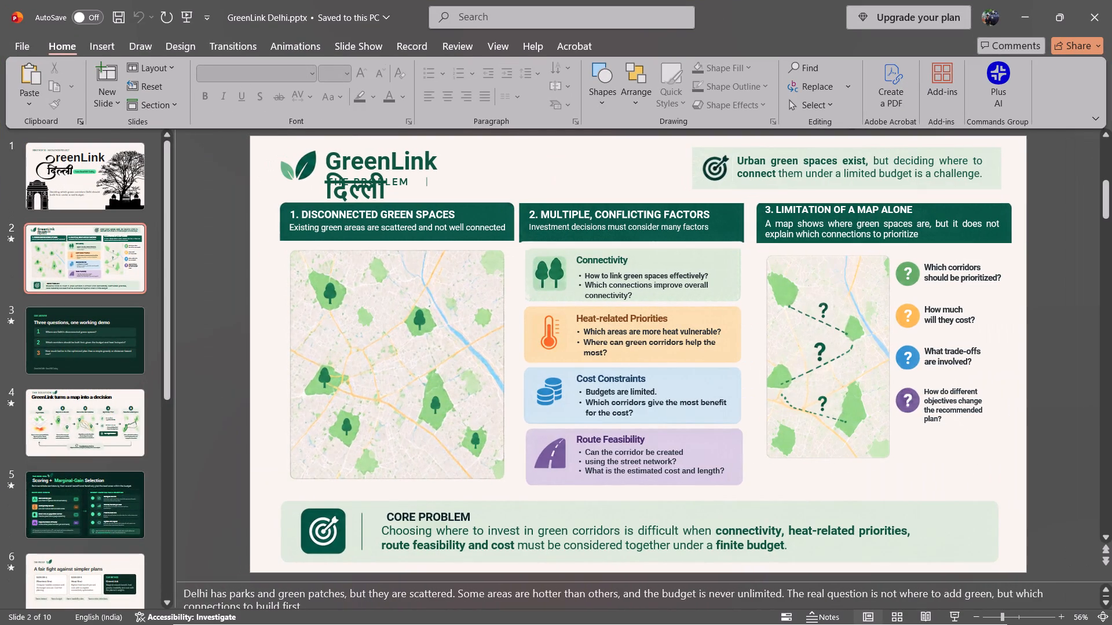
key("Right")
key("Left")
key("Down")
key("Down")
key("Down")
scroll(738, 432, "down", 2)
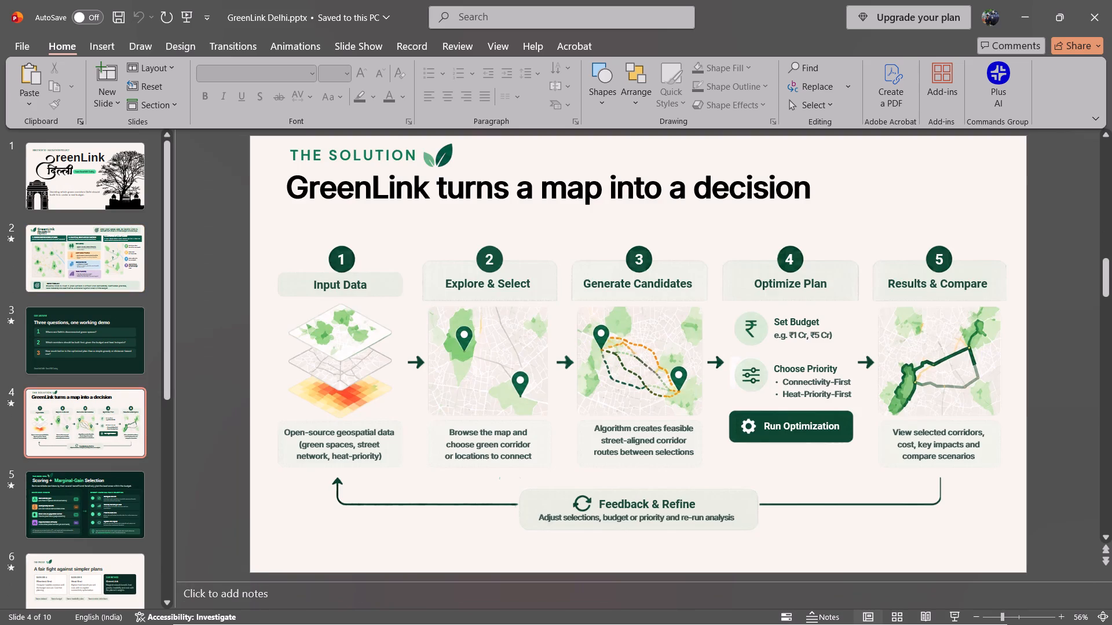
scroll(547, 399, "down", 3)
Move the bouquet cutout on slide 7 inward and down so it sits fully on the slide, over the APIs card.
left_click(915, 249)
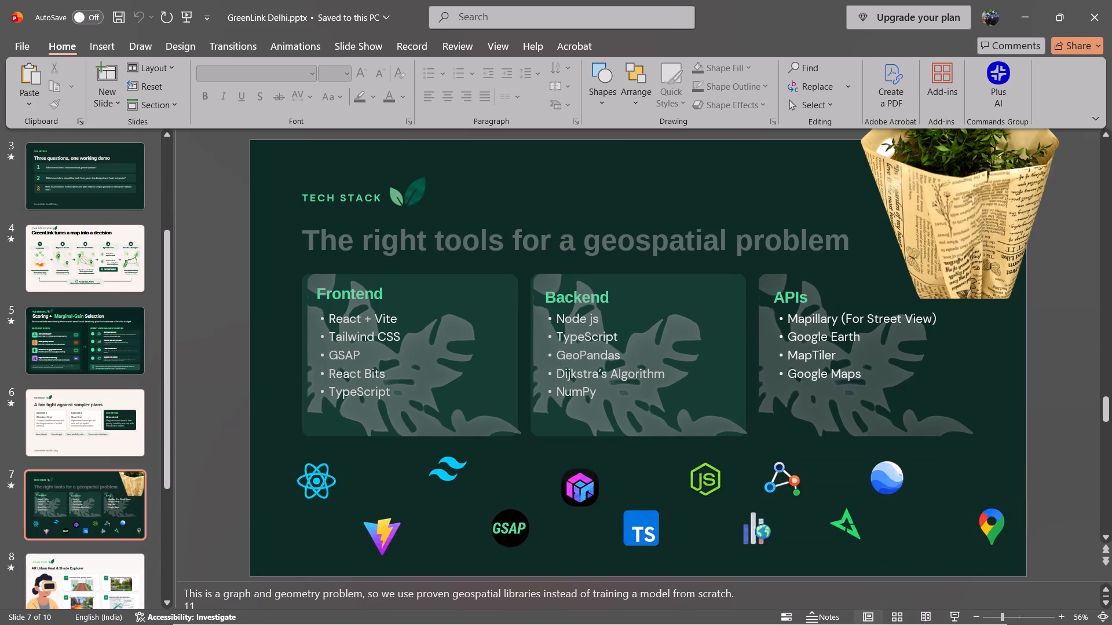
left_click_drag(924, 244, 779, 347)
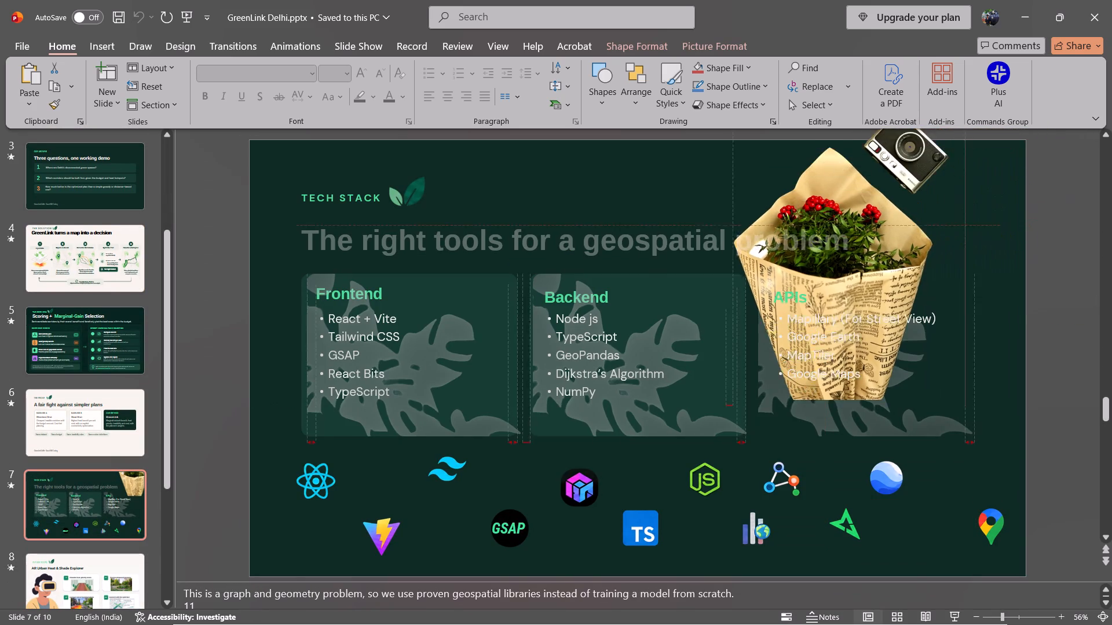
left_click_drag(779, 347, 952, 364)
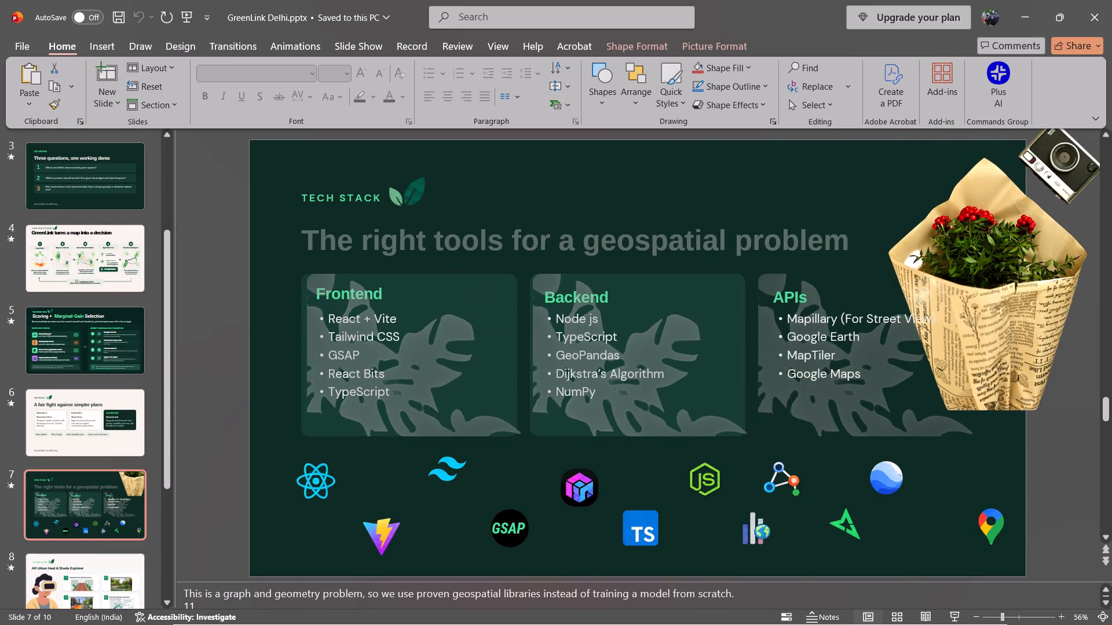
left_click_drag(952, 364, 912, 363)
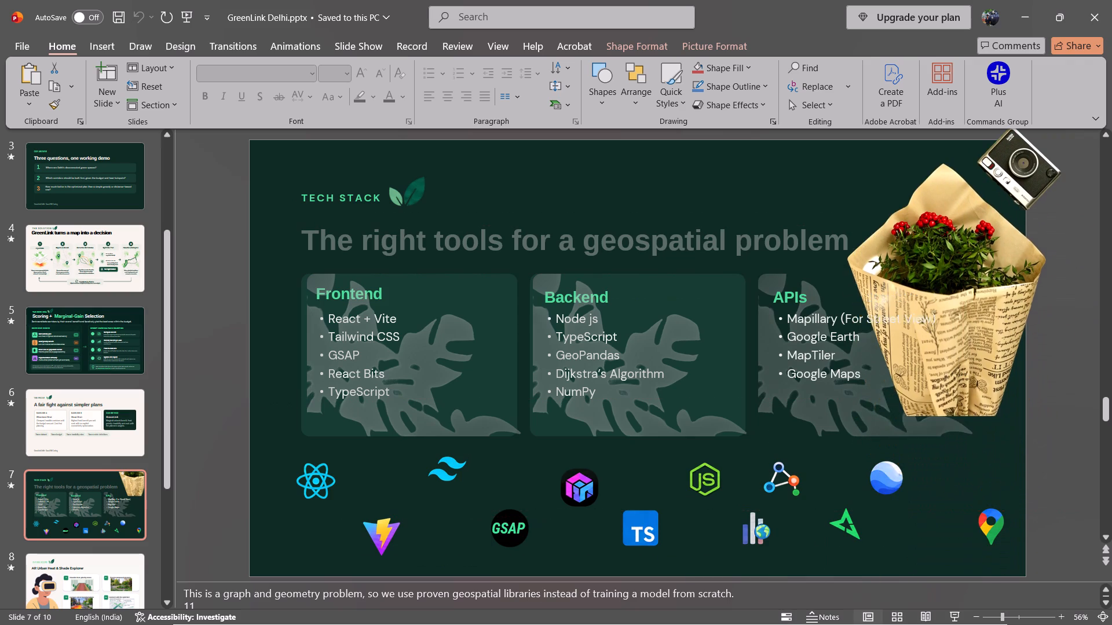
left_click_drag(912, 363, 876, 407)
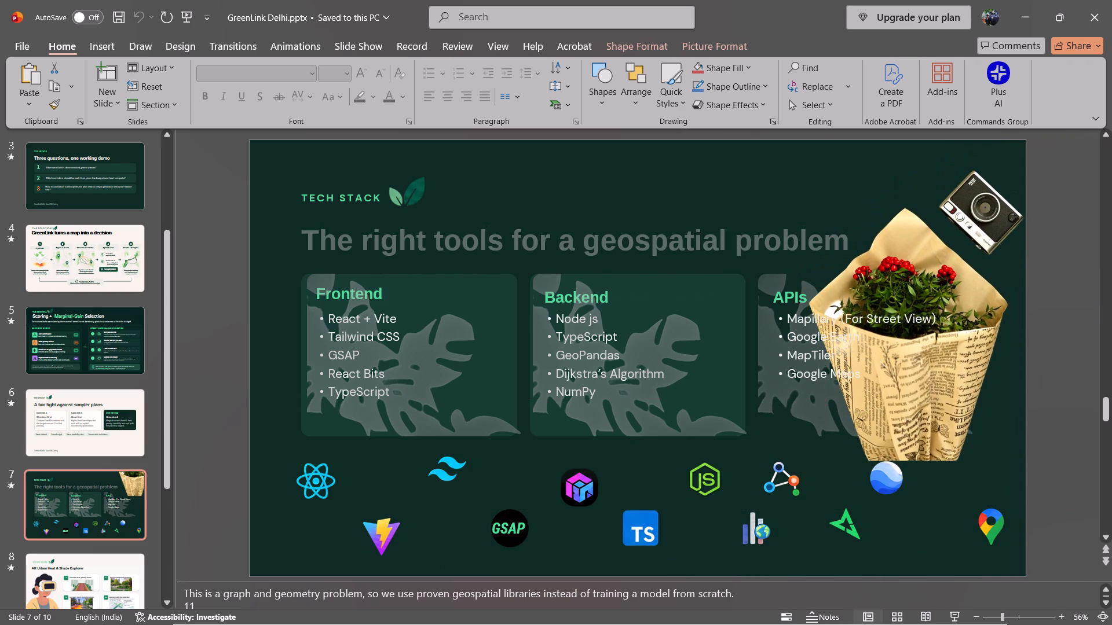
left_click_drag(876, 407, 686, 362)
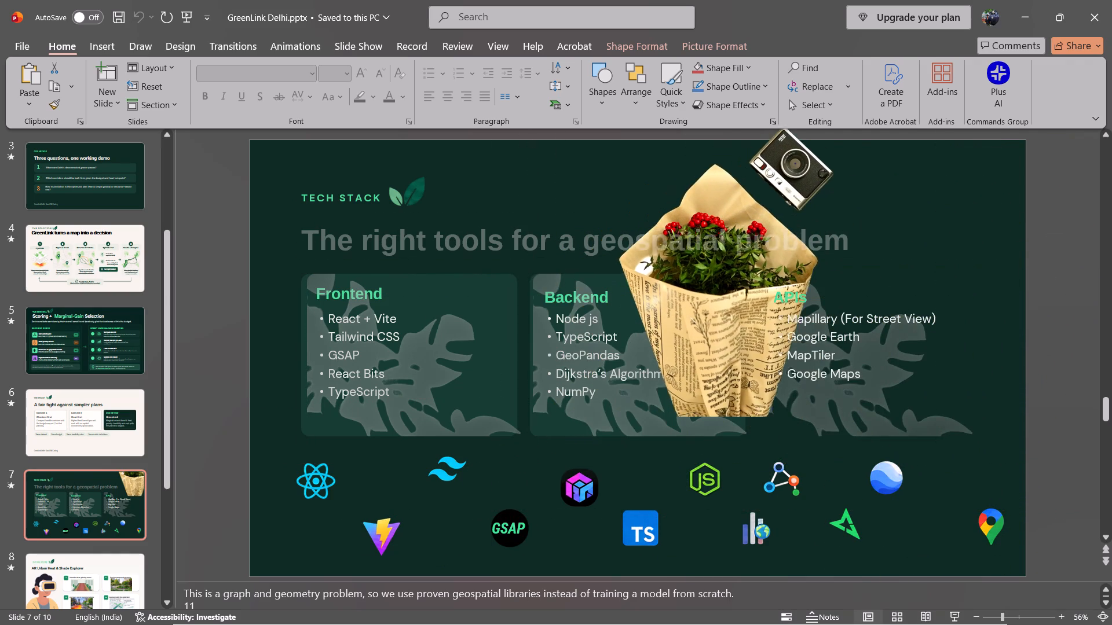
left_click_drag(686, 362, 756, 402)
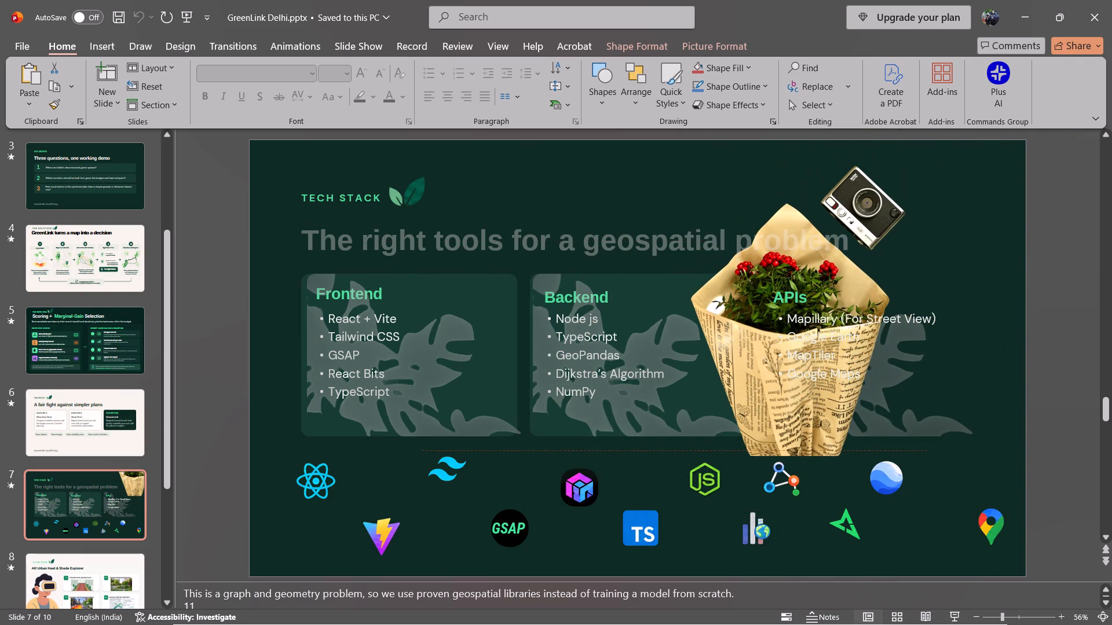
left_click_drag(756, 402, 756, 405)
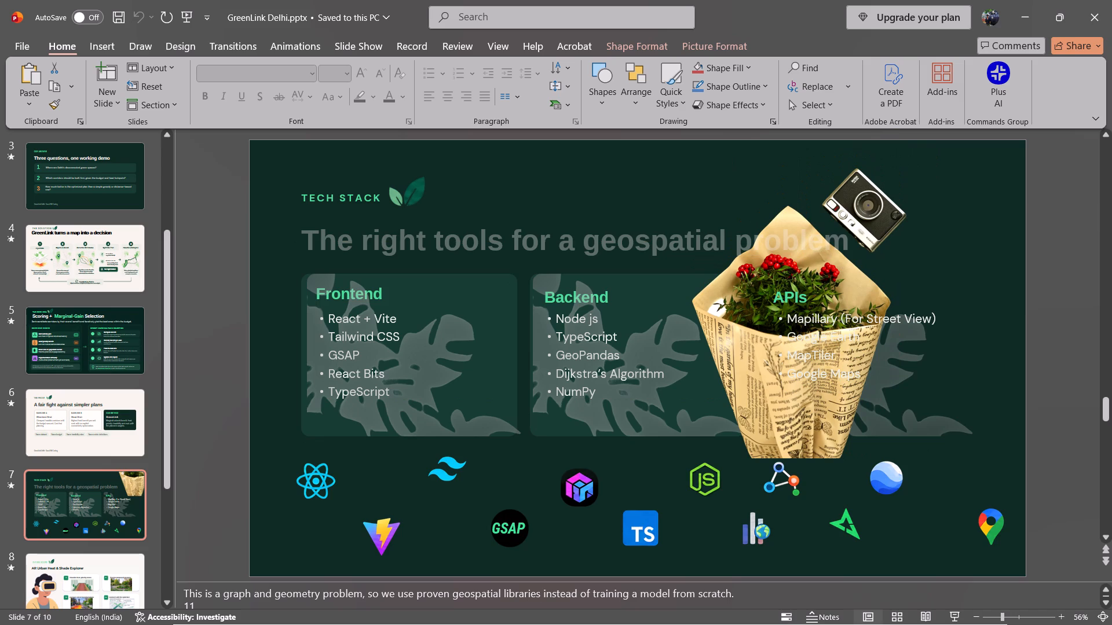
left_click_drag(756, 405, 757, 410)
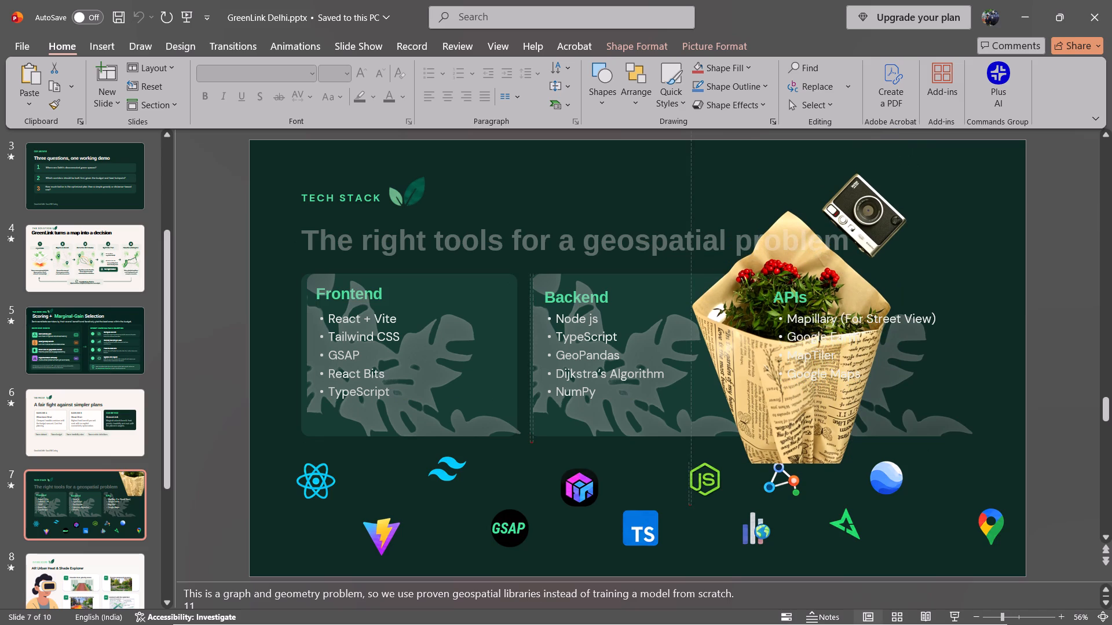
left_click_drag(757, 410, 749, 417)
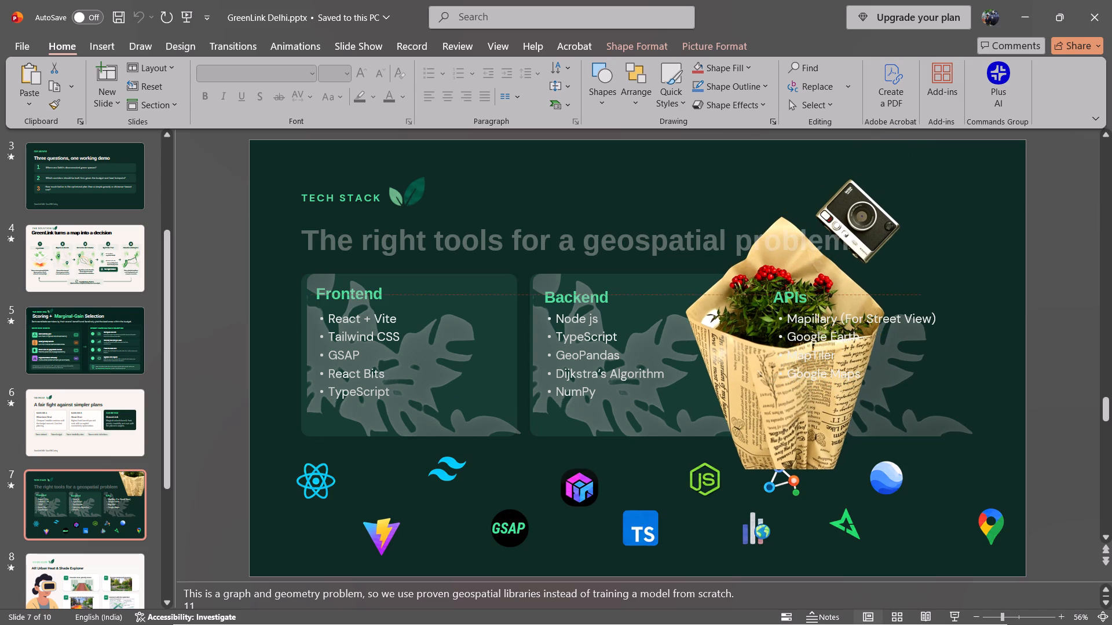
left_click_drag(749, 417, 749, 417)
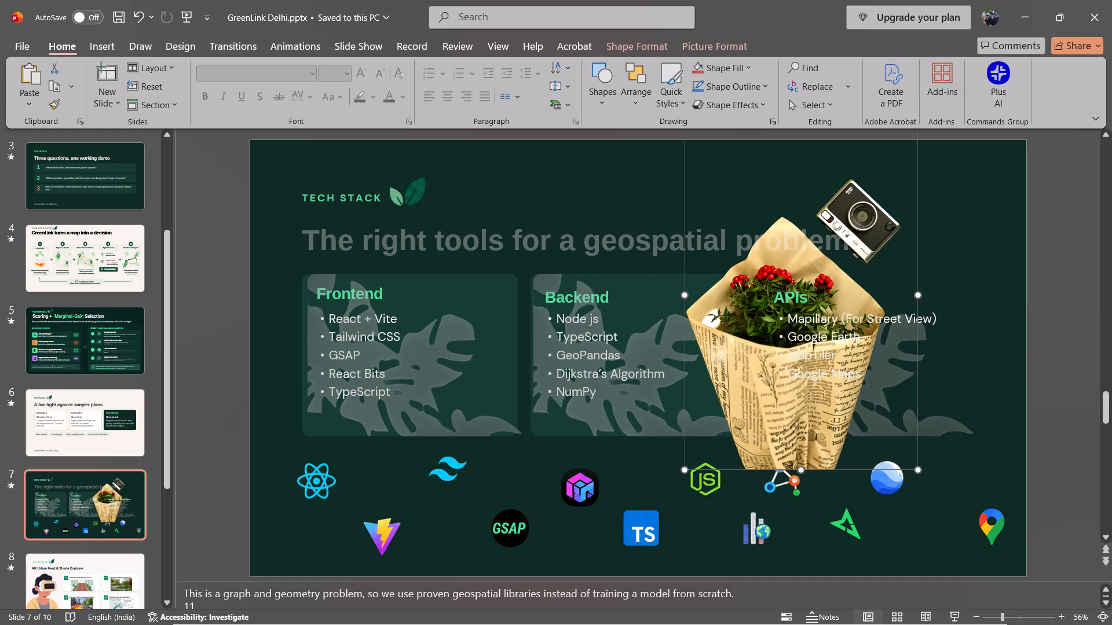
Move the VR headset woman illustration on slide 8 up and slightly right, aligning its base with the slide's bottom edge.
scroll(833, 311, "down", 1)
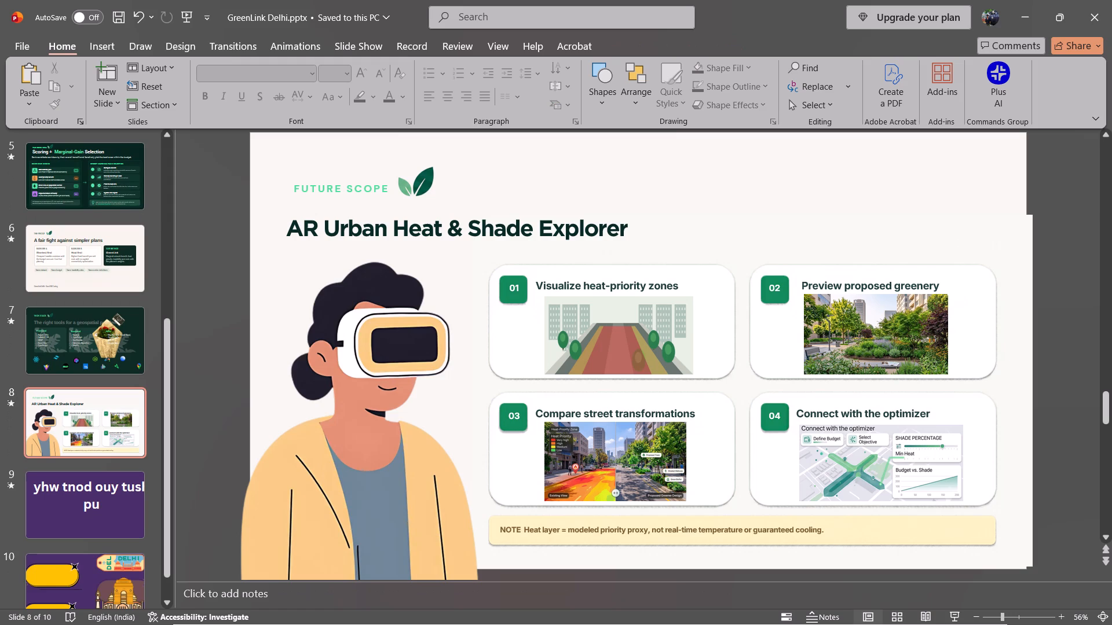
left_click_drag(411, 372, 419, 328)
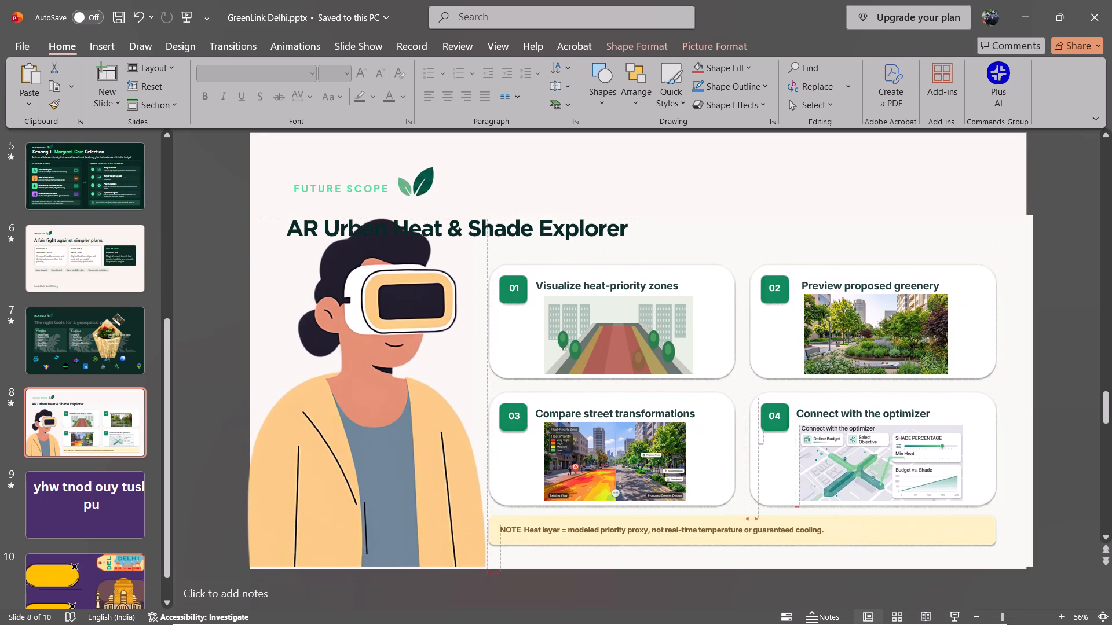
left_click_drag(419, 328, 419, 331)
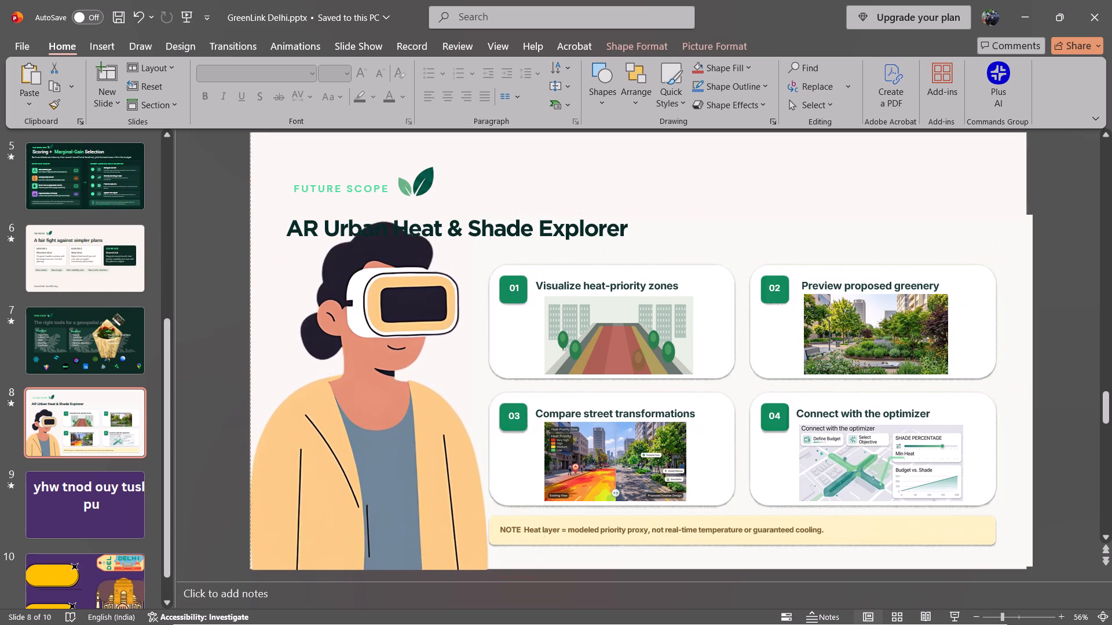
left_click_drag(419, 331, 419, 332)
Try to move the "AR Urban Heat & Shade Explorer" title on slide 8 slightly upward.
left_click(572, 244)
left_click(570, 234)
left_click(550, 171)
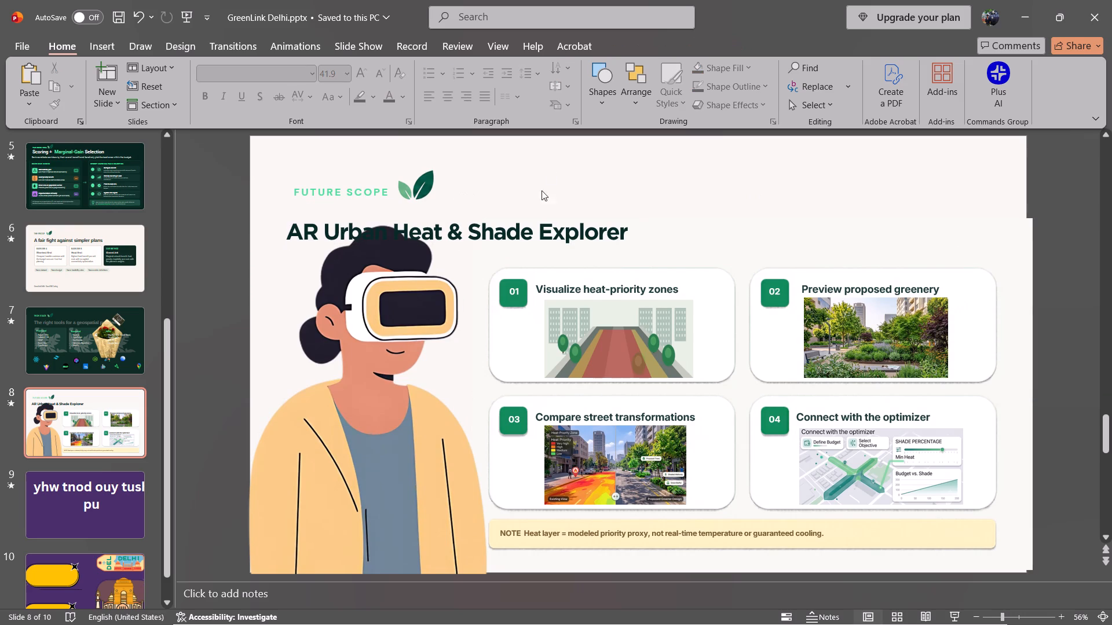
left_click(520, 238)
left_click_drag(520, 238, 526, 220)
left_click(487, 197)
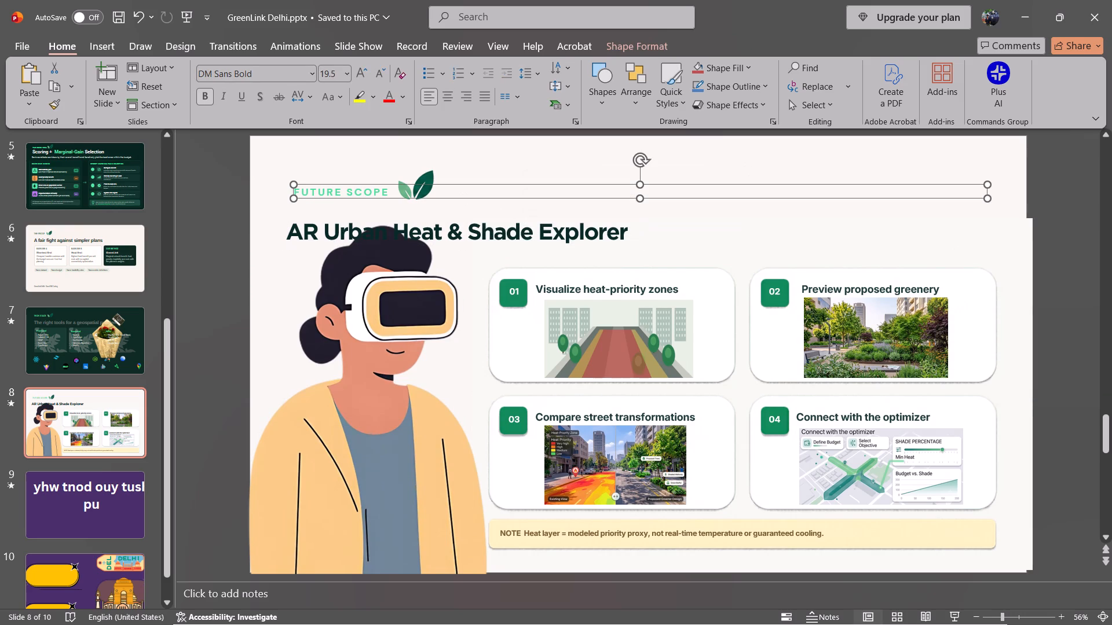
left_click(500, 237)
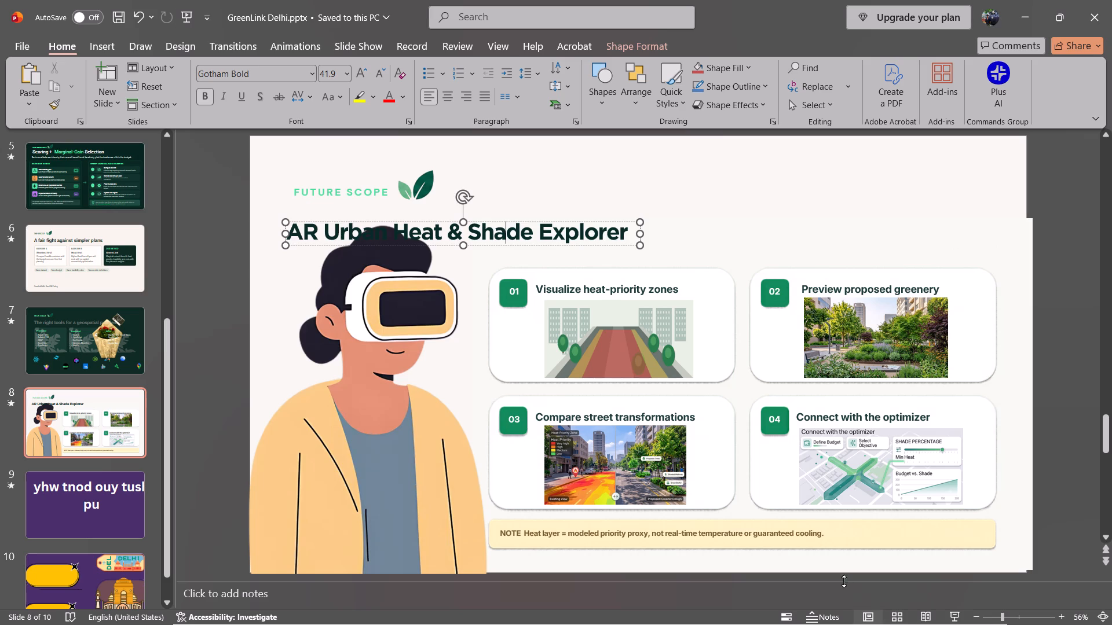
Move the FUTURE SCOPE label on slide 8 slightly up and left, in line with the title's left edge.
left_click(301, 193)
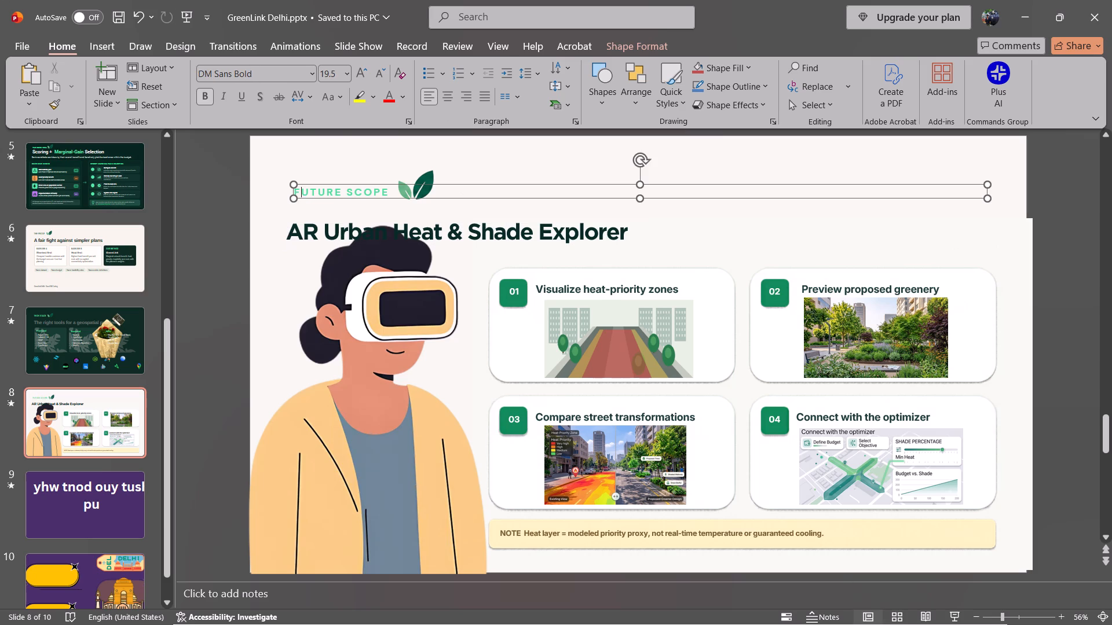
left_click_drag(415, 185, 407, 171)
Move the leaf icon on slide 8 up and left so it sits directly beside the FUTURE SCOPE label.
left_click(426, 179)
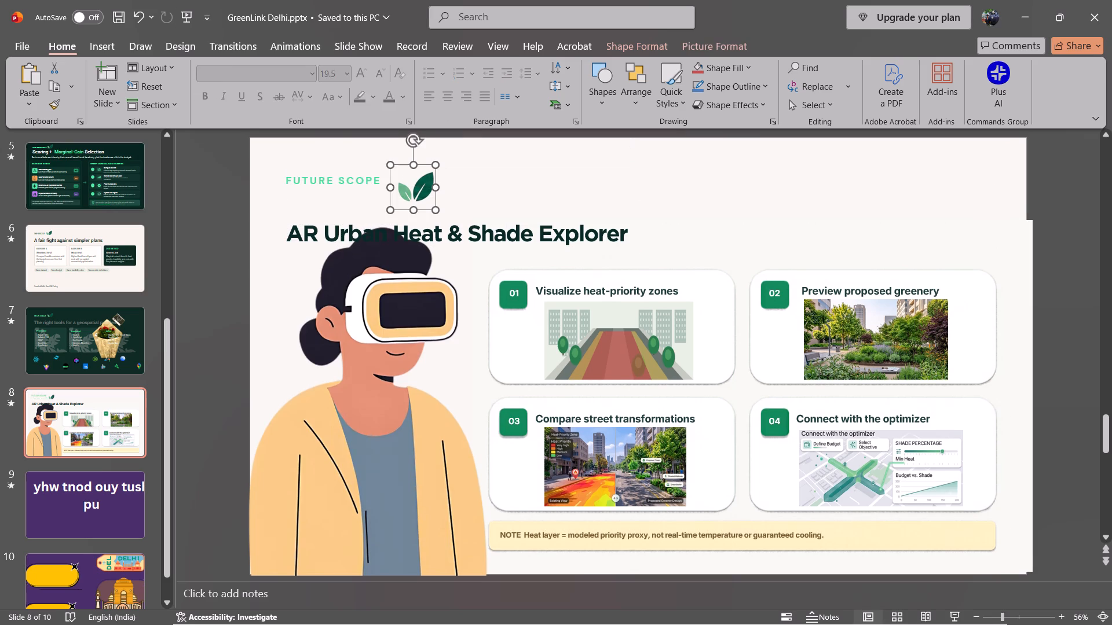
left_click_drag(426, 179, 421, 166)
left_click_drag(417, 192, 413, 175)
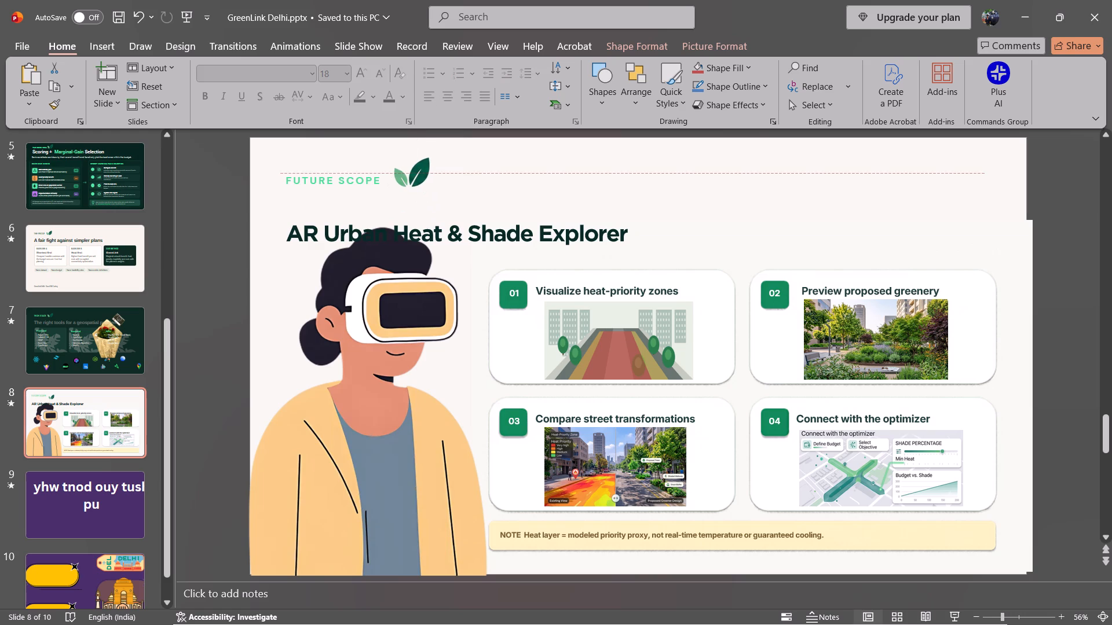
left_click_drag(413, 175, 404, 174)
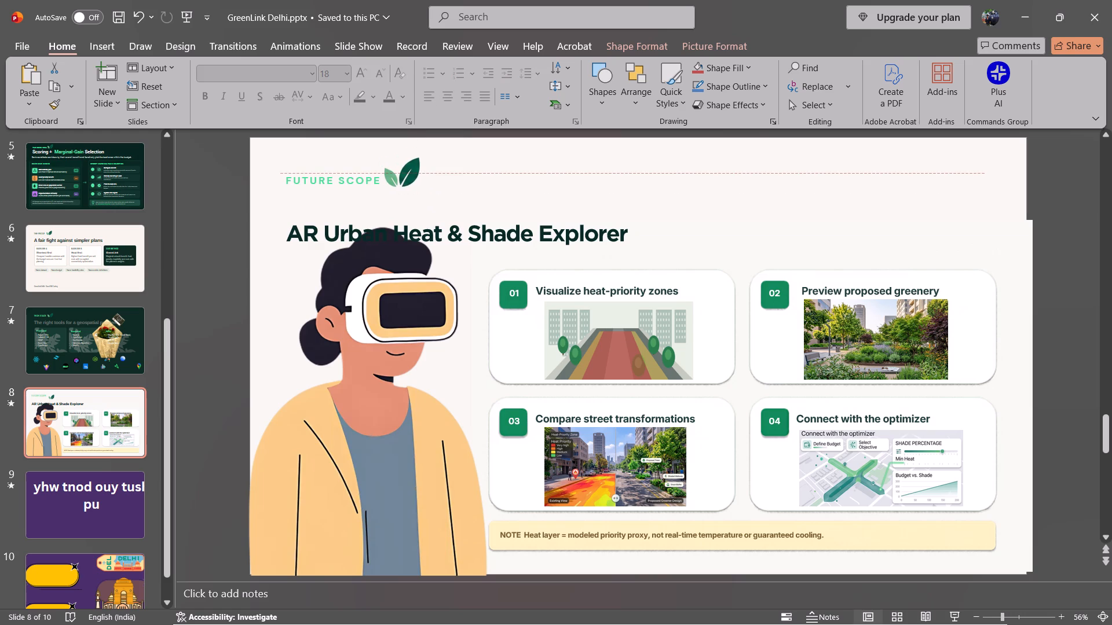
left_click_drag(404, 174, 401, 175)
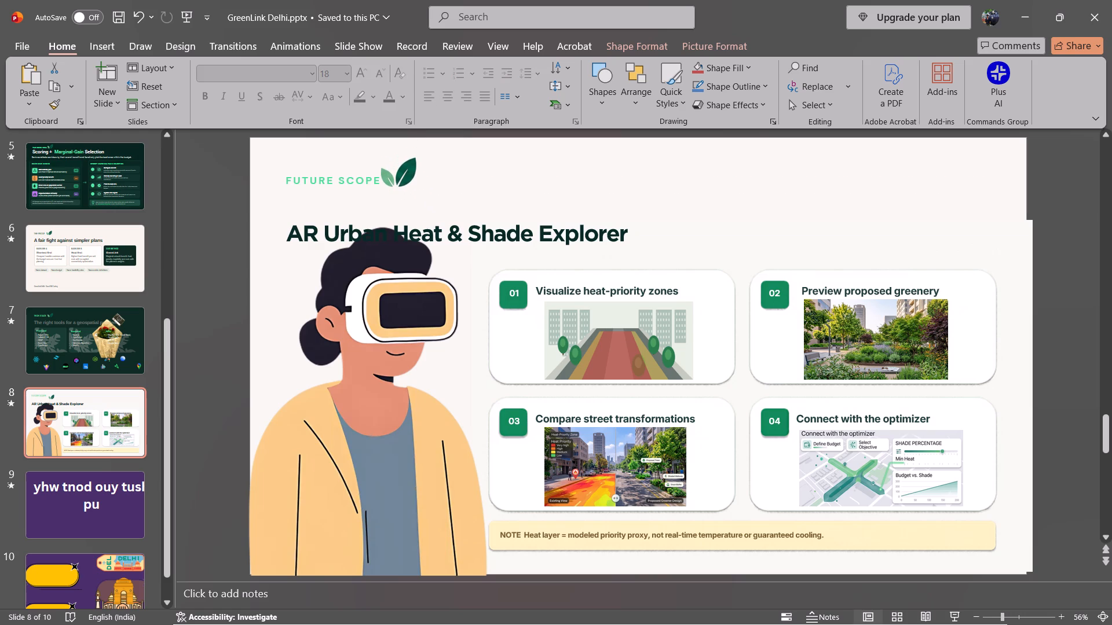
Nudge the leaf icon on slide 8 slightly up and right, beside the FUTURE SCOPE label.
left_click_drag(401, 175, 403, 173)
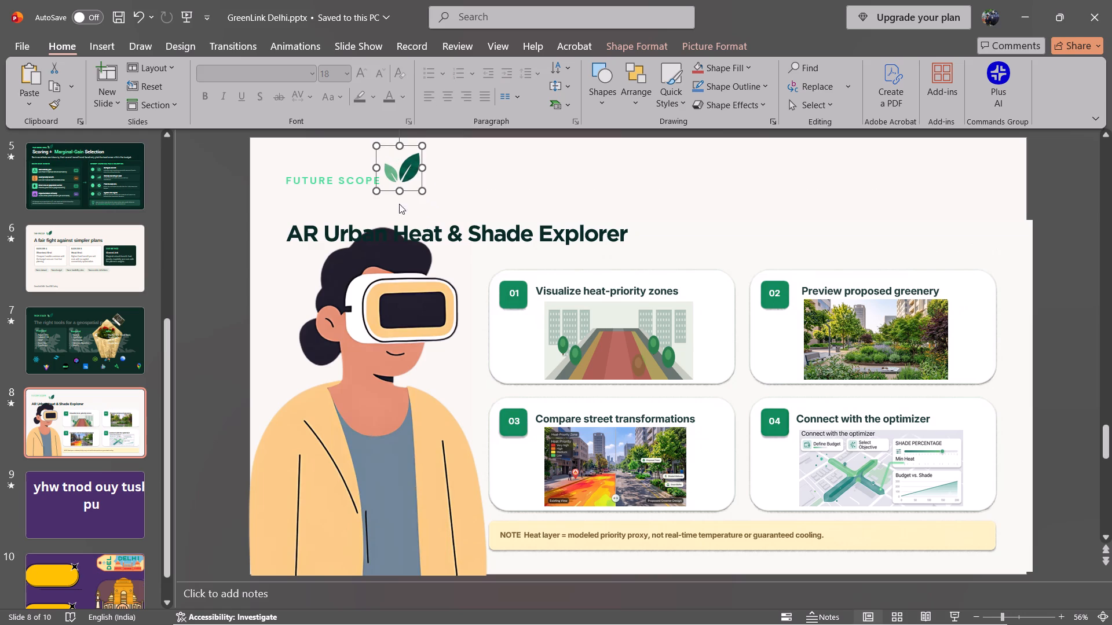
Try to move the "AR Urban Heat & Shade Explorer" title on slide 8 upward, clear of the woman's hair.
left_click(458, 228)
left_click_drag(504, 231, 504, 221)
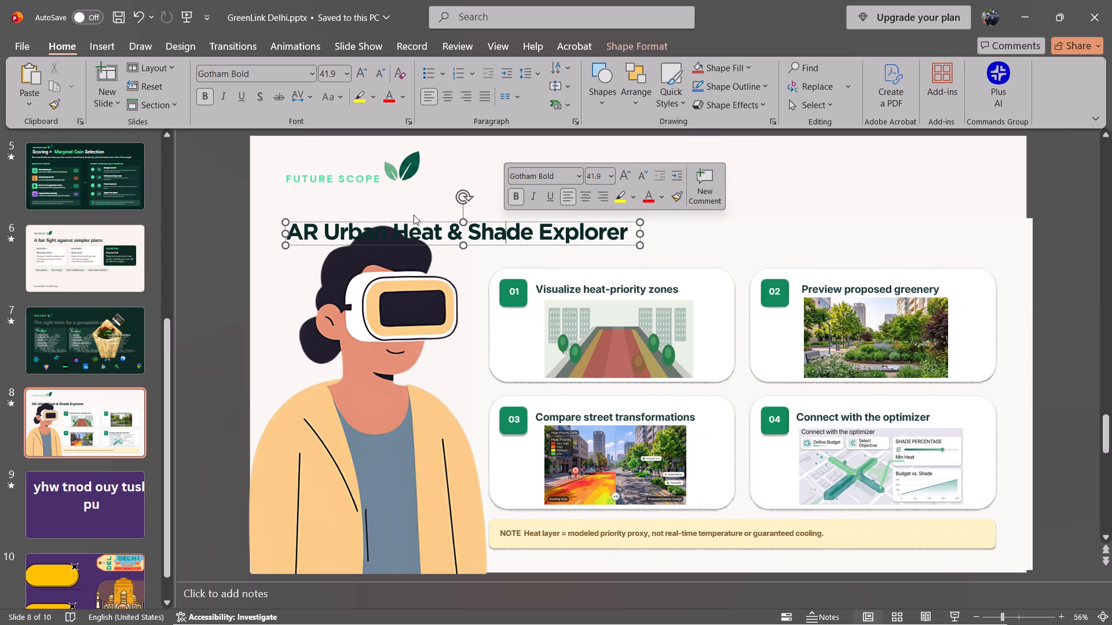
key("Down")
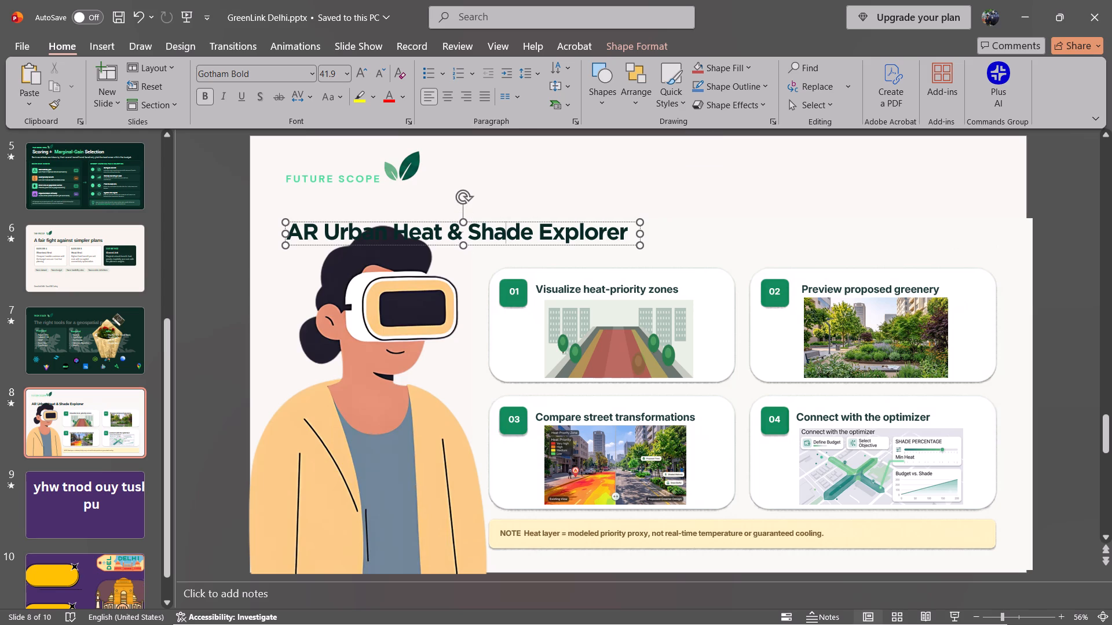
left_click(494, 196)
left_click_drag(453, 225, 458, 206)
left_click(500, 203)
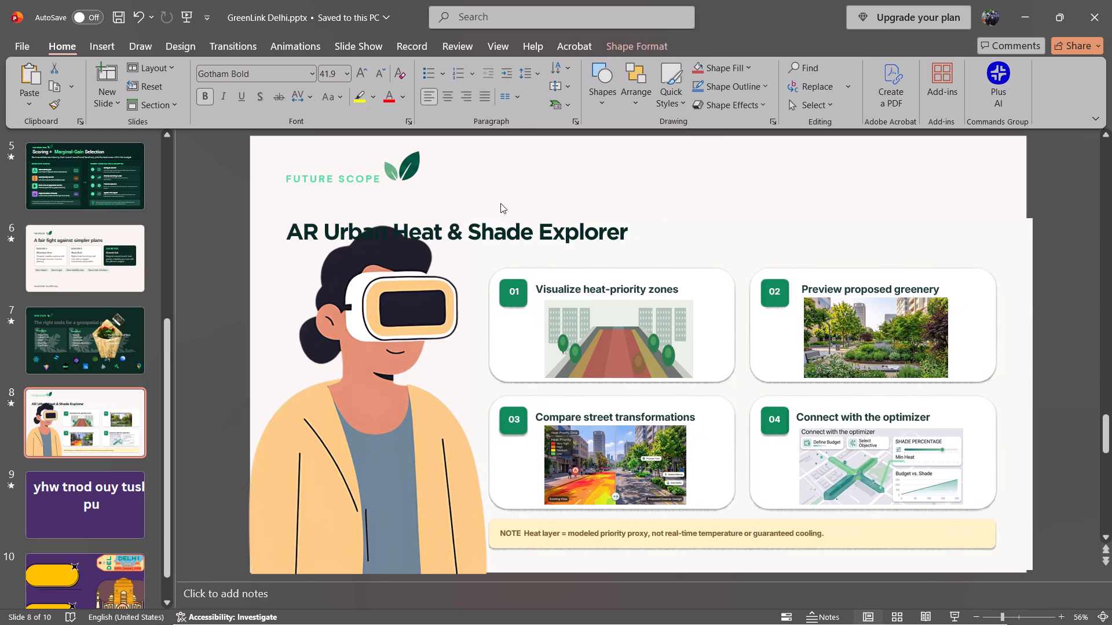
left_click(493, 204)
Move the white background of card 01, "Visualize heat-priority zones", slightly up on slide 8.
double_click(692, 340)
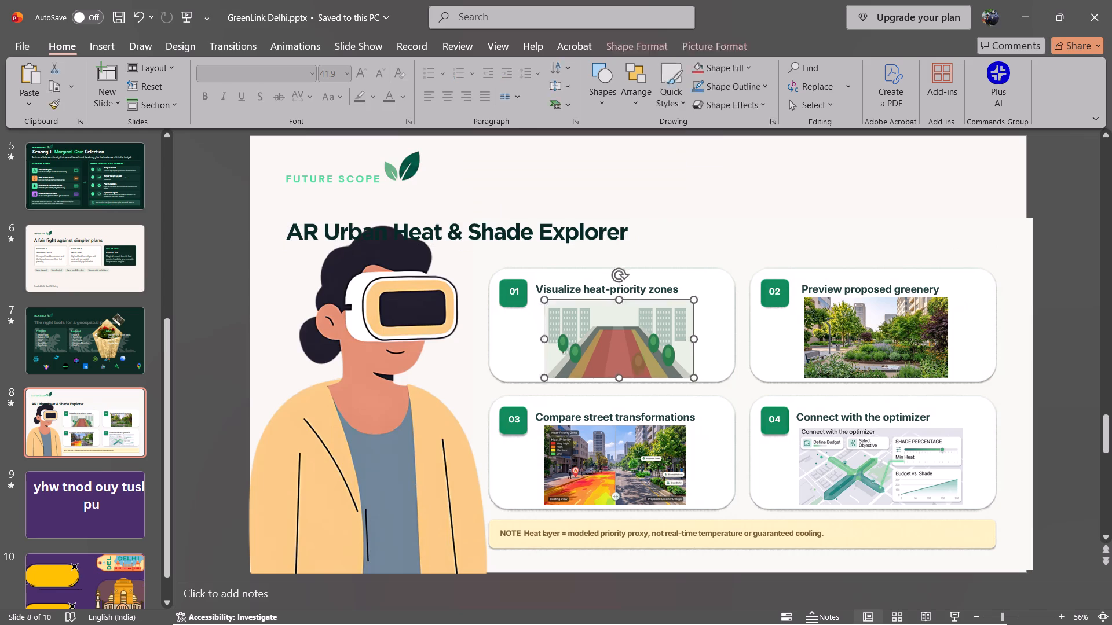
left_click(707, 322)
left_click_drag(708, 318, 708, 311)
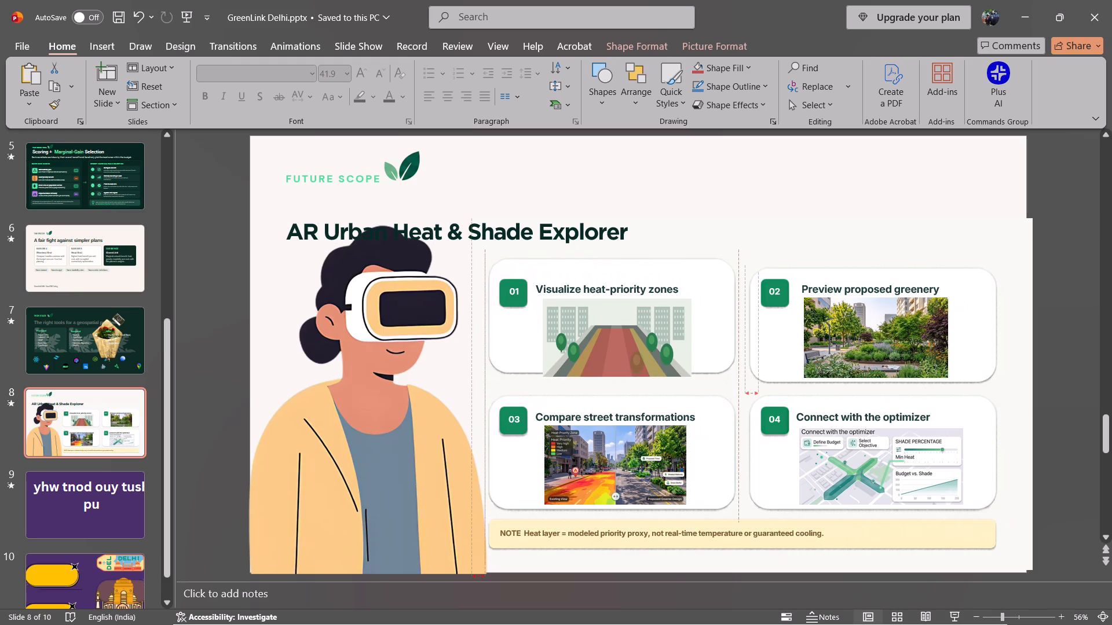
left_click_drag(708, 311, 708, 312)
Move the greenery photo from card 02 and the street illustration from card 01 up into the space above their cards.
left_click(902, 299)
left_click_drag(902, 299, 897, 171)
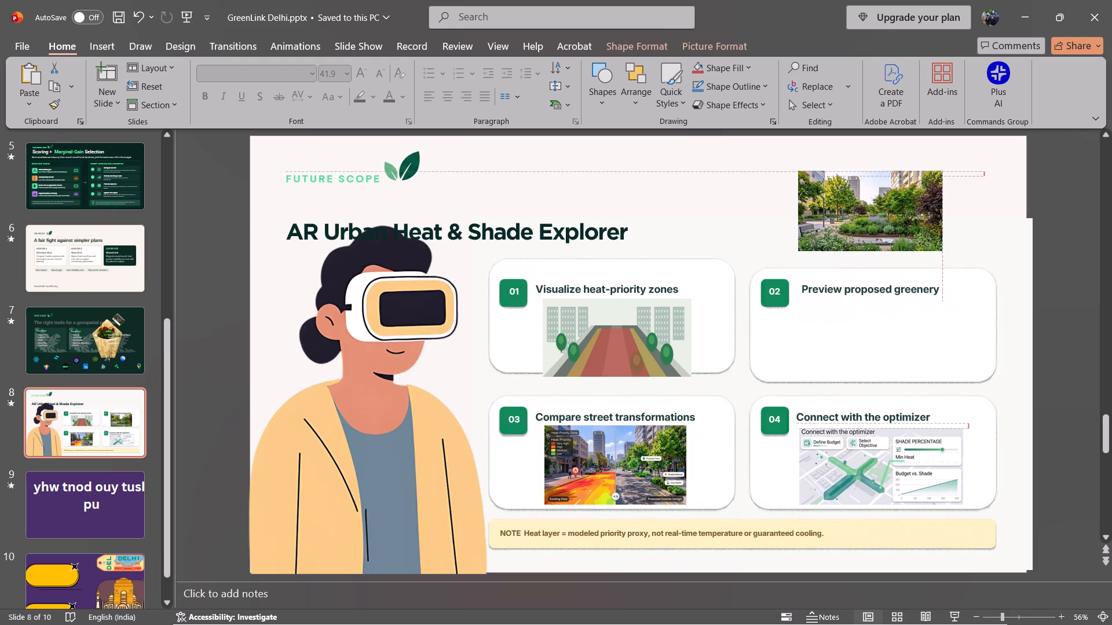
left_click_drag(897, 171, 895, 184)
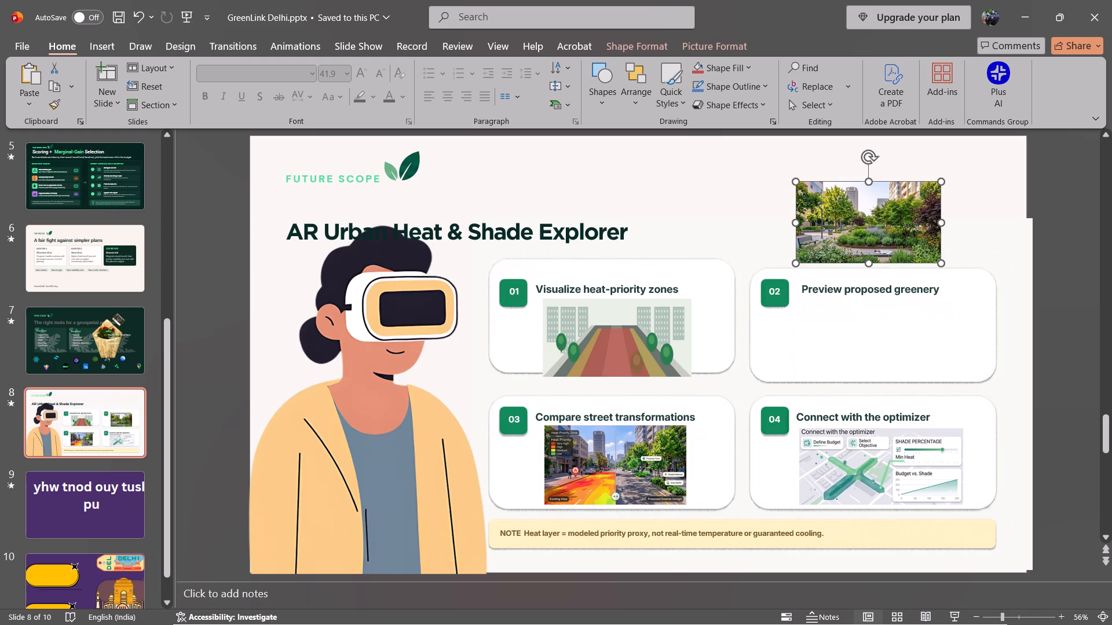
left_click_drag(587, 310, 644, 192)
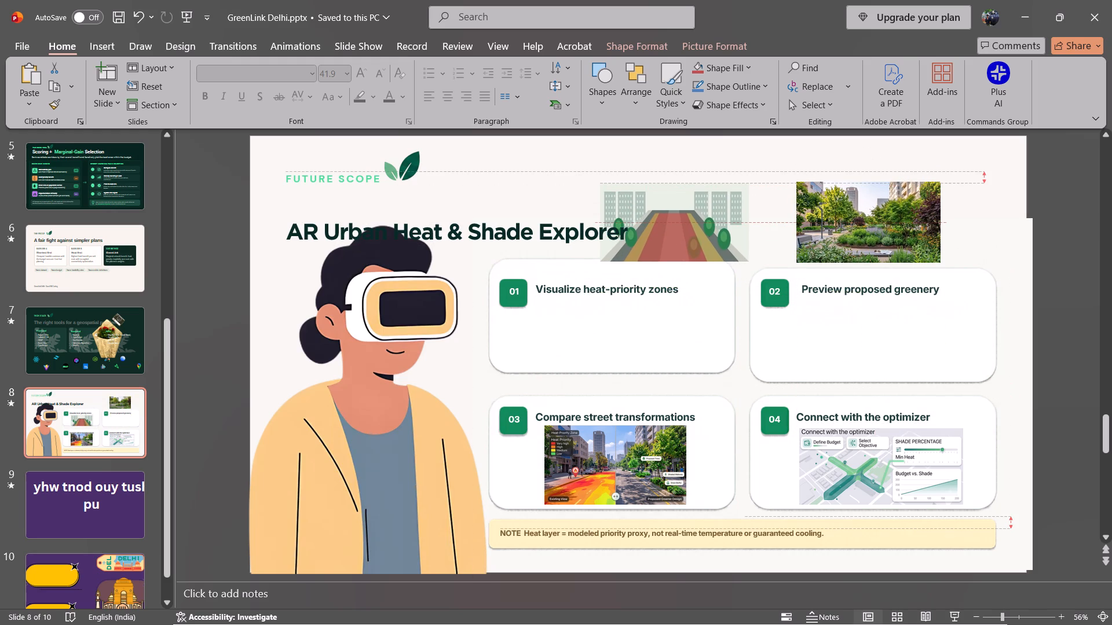
left_click_drag(644, 192, 646, 187)
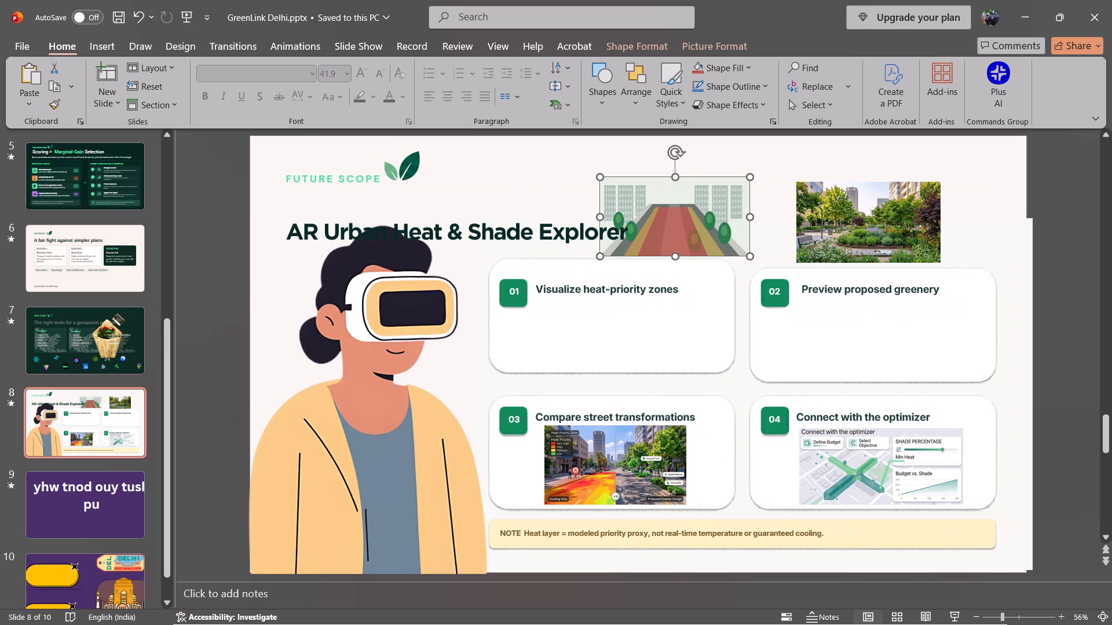
Move card 03's heat-map street picture up into card 01, and card 04's optimizer picture up across card 02's lower edge.
left_click_drag(606, 436, 597, 307)
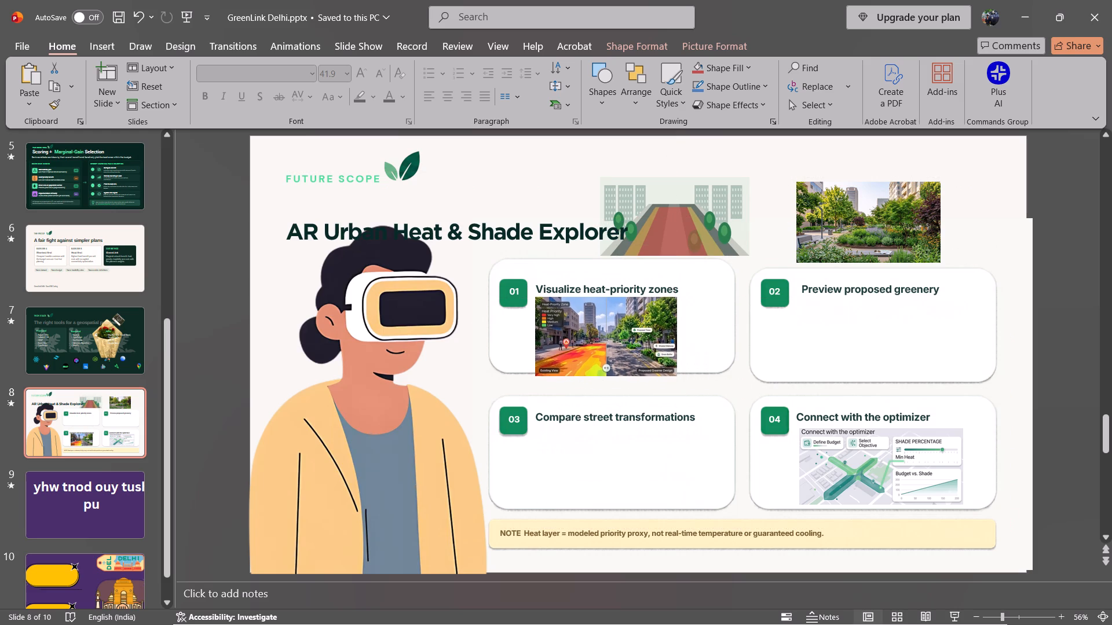
left_click_drag(597, 307, 594, 302)
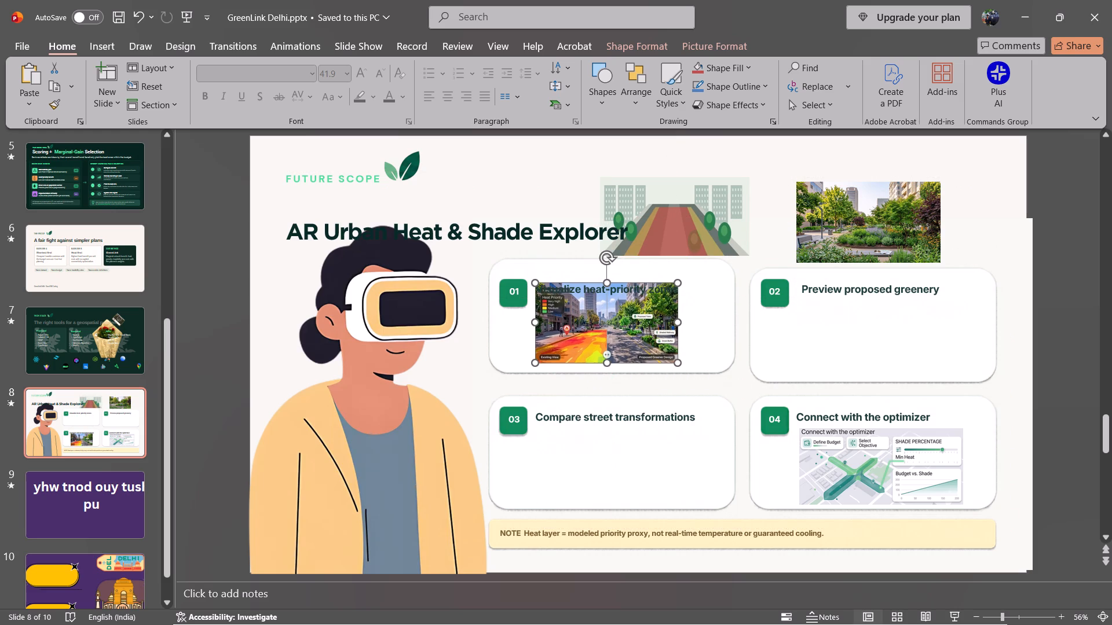
left_click_drag(935, 489, 913, 387)
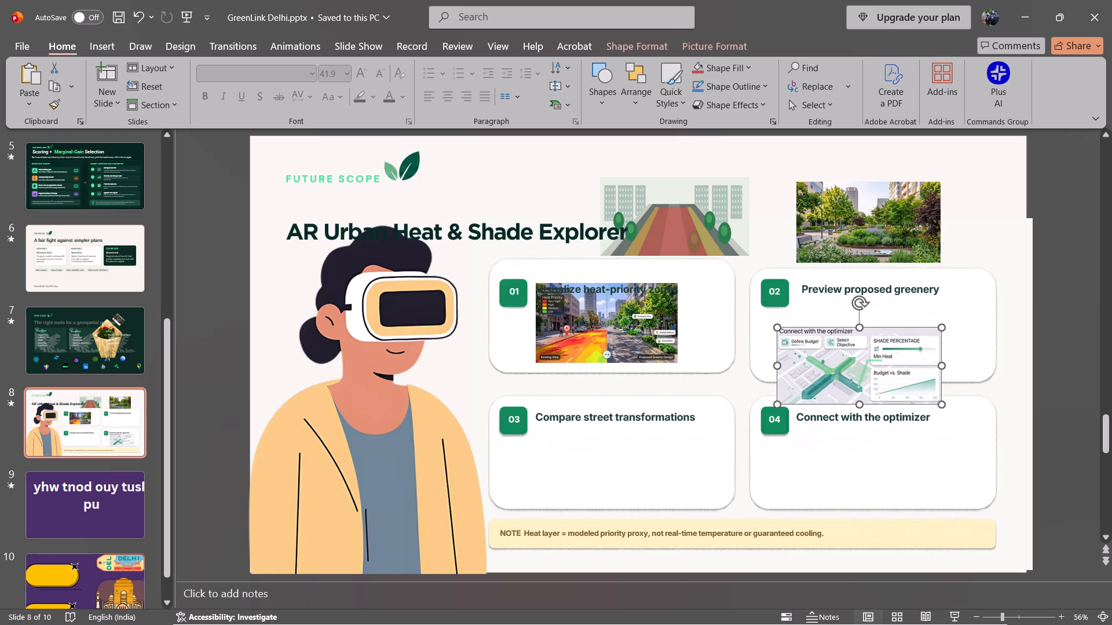
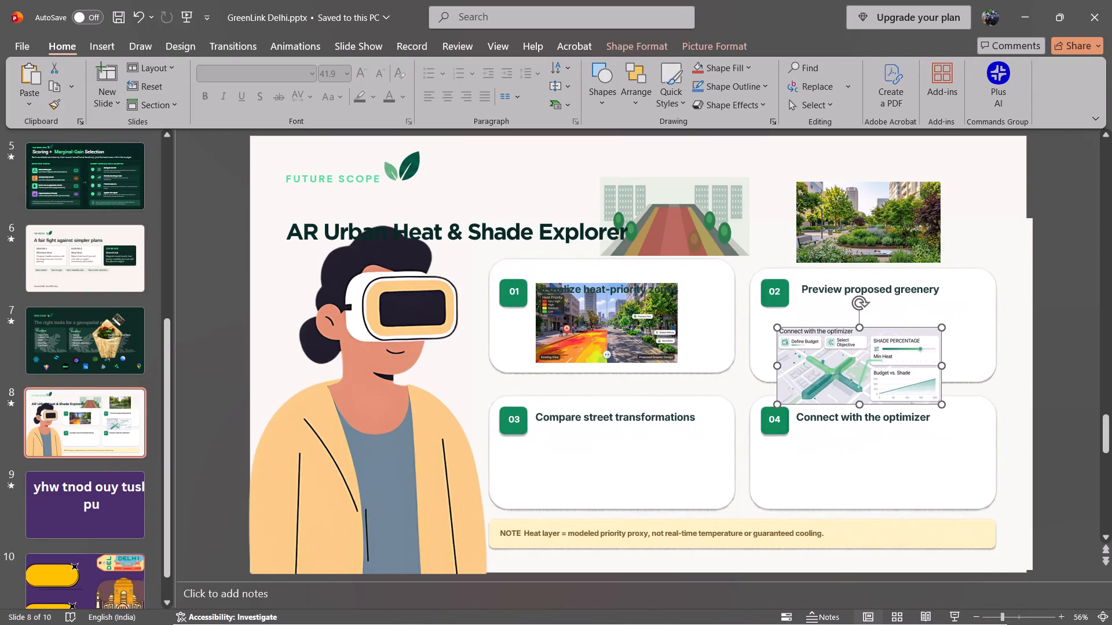
Move the optimizer picture down into card 04 and the greenery photo into card 02, below its heading.
left_click_drag(871, 355, 871, 459)
left_click(945, 225)
left_click(921, 220)
left_click_drag(913, 208, 899, 314)
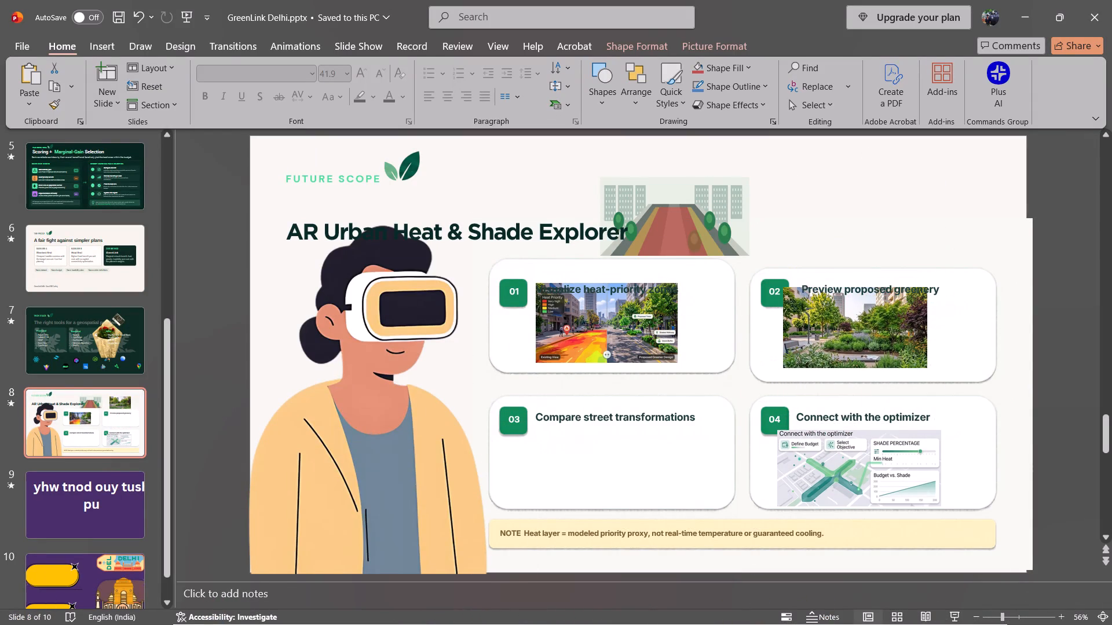
left_click_drag(899, 314, 913, 324)
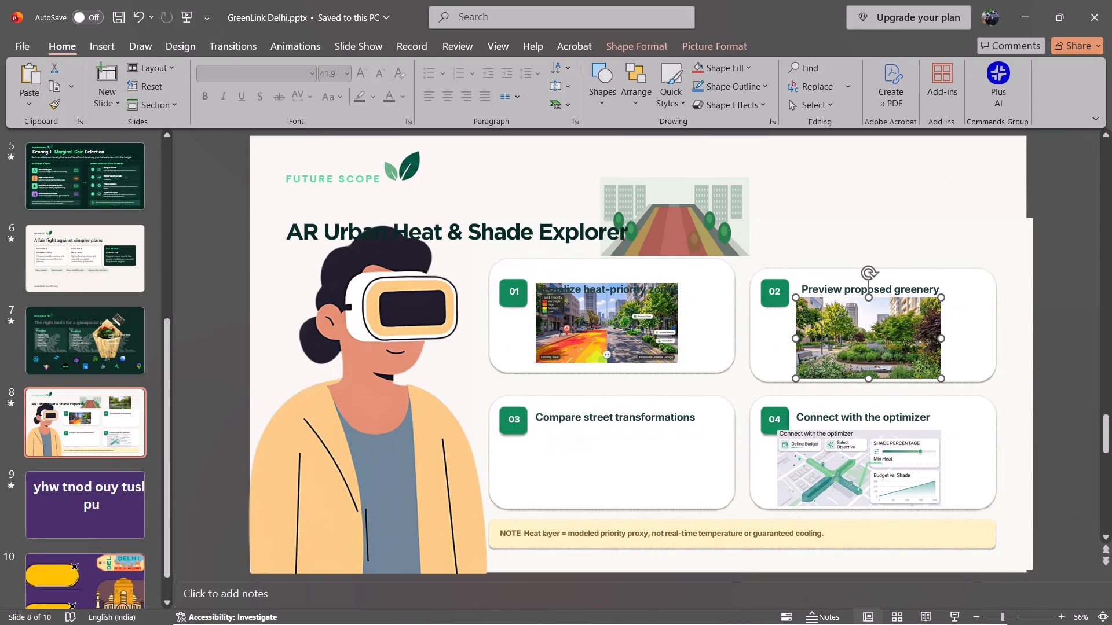
Move the red-road street illustration down into card 03, beneath the "Compare street transformations" heading.
left_click_drag(701, 231, 627, 478)
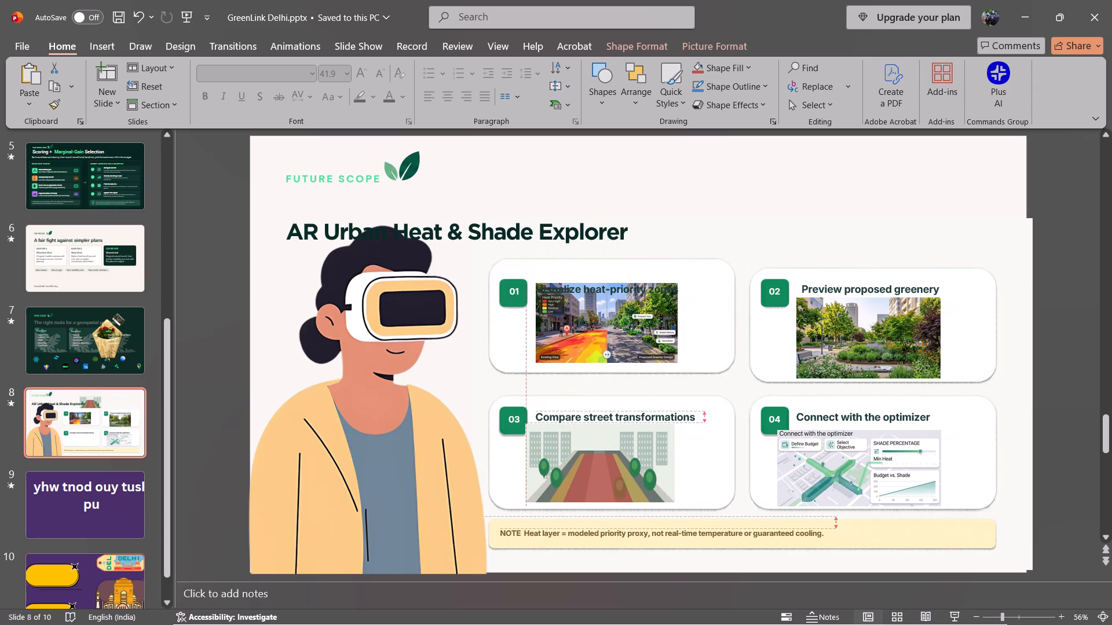
left_click_drag(627, 478, 630, 479)
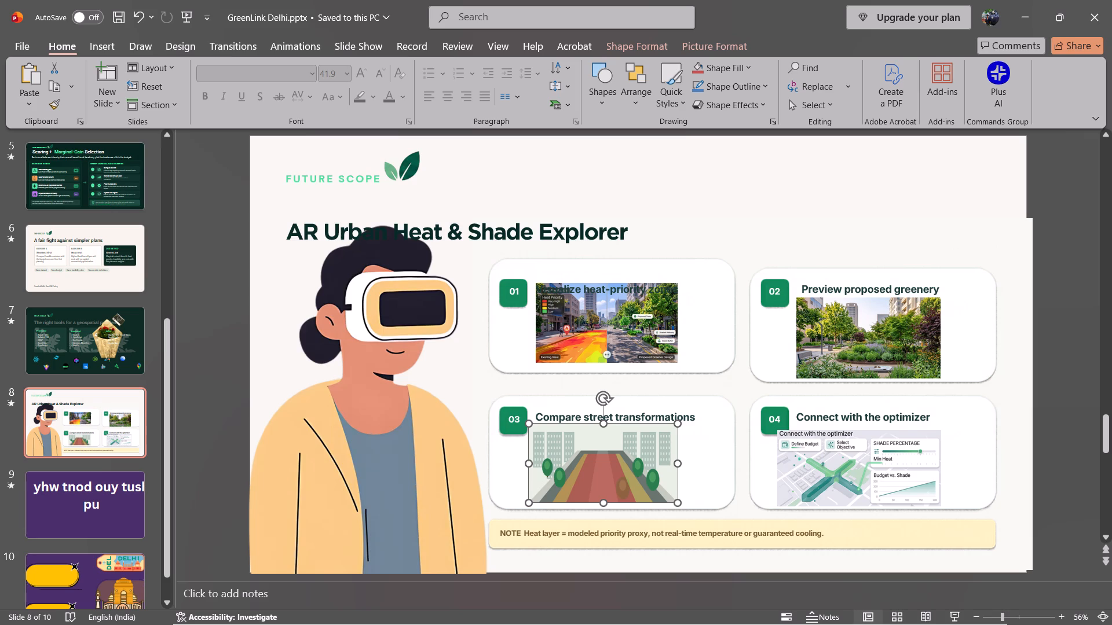
Switch to the GreenLink Delhi deck in Canva and dismiss the background-detection notice.
left_click(1014, 10)
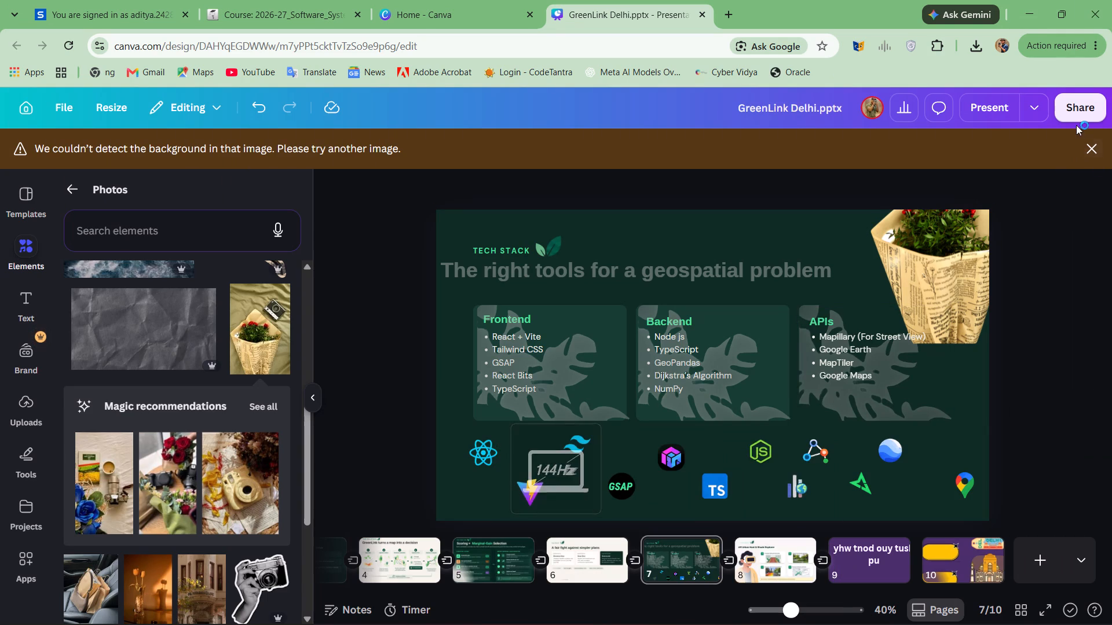
left_click(1081, 135)
left_click(1099, 149)
scroll(1025, 297, "down", 4)
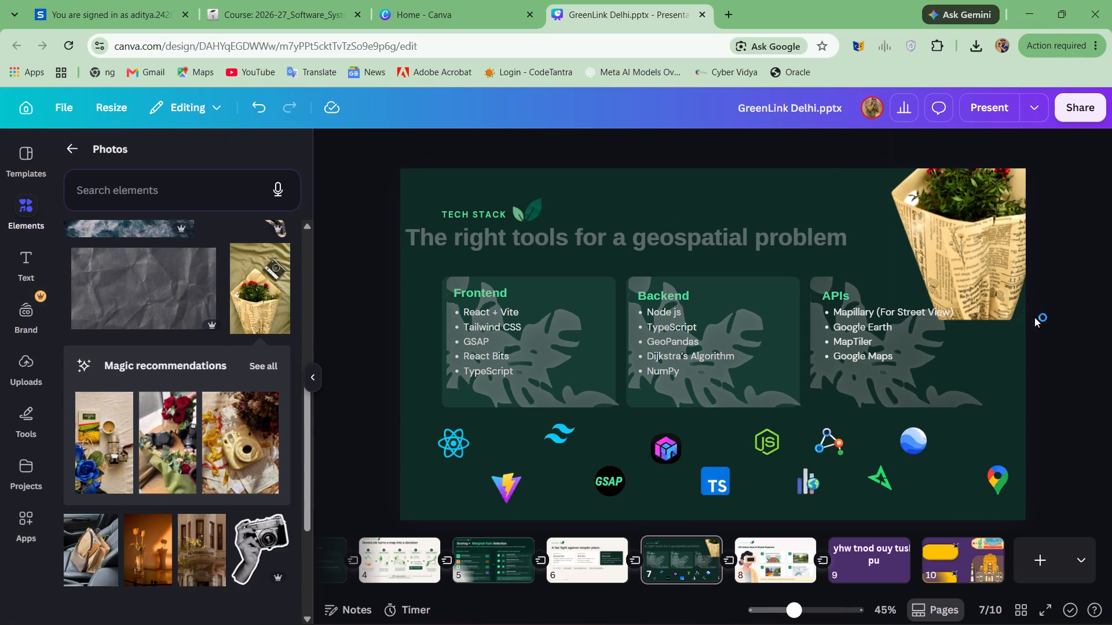
Bring the flower bouquet and camera photo on slide 7 fully into view and shrink it to about half size.
left_click_drag(979, 275, 442, 497)
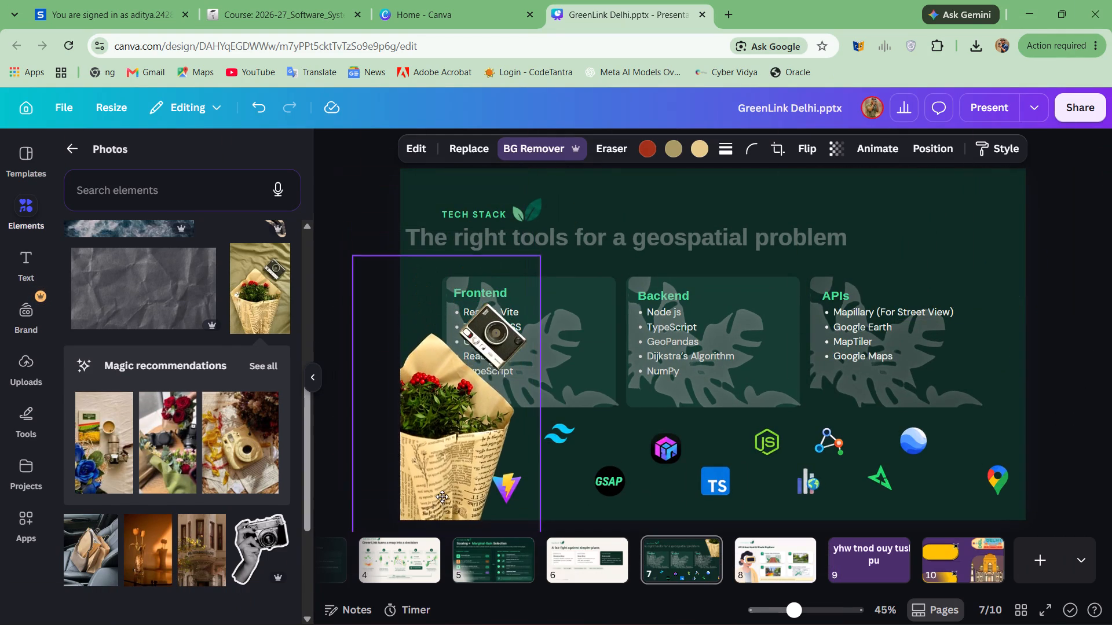
left_click_drag(442, 497, 449, 471)
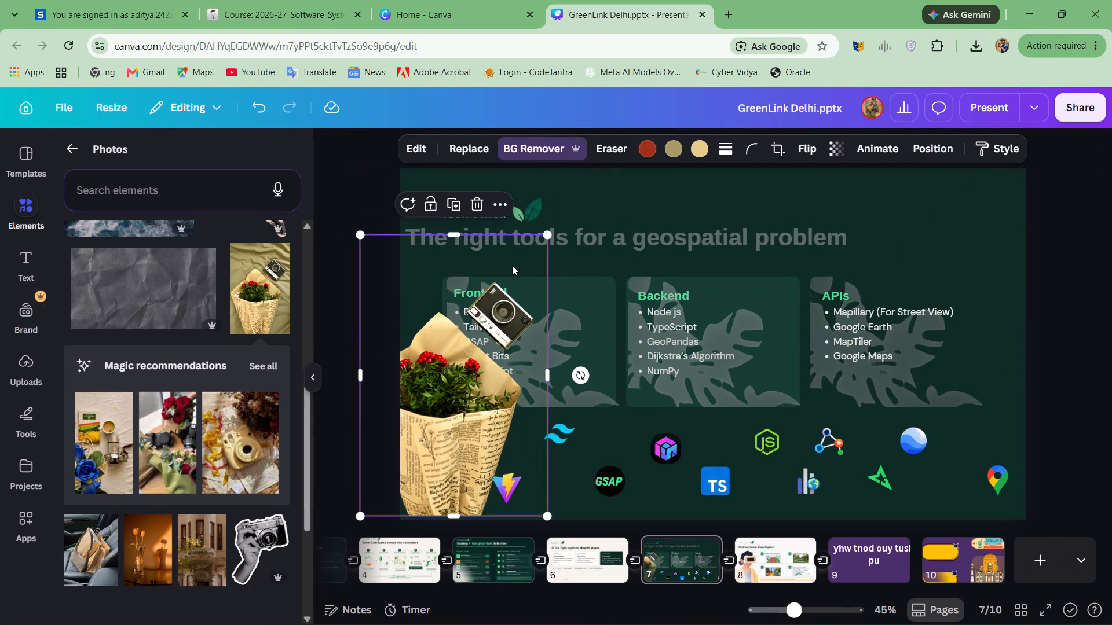
left_click_drag(548, 234, 510, 391)
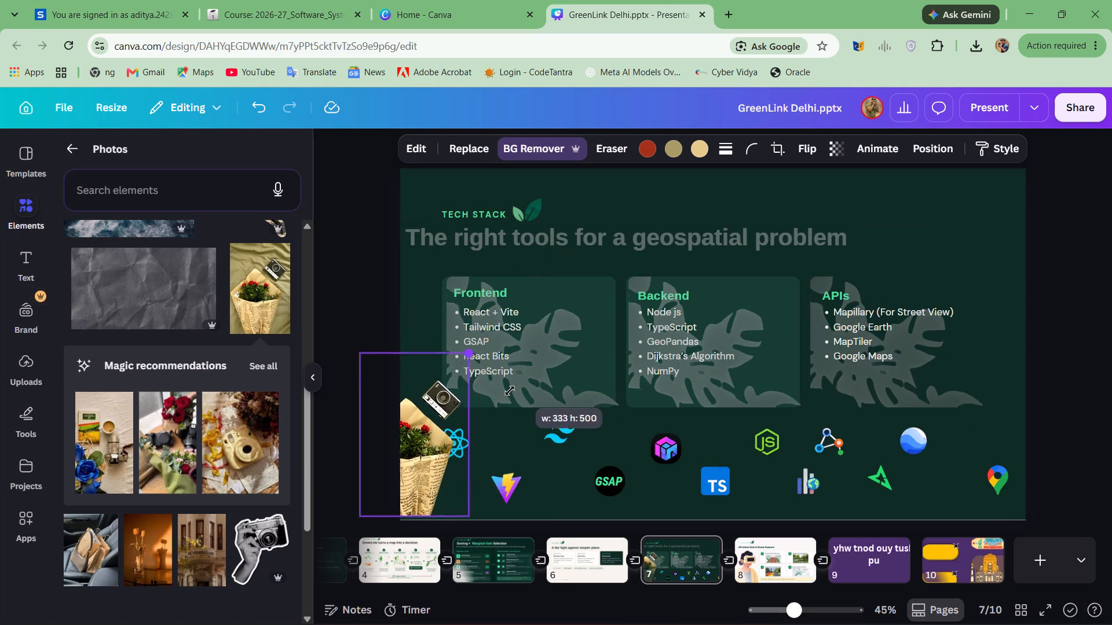
left_click_drag(510, 391, 499, 403)
Place the shrunken bouquet photo in slide 7's upper-right corner, above the APIs card.
left_click_drag(422, 446, 1002, 228)
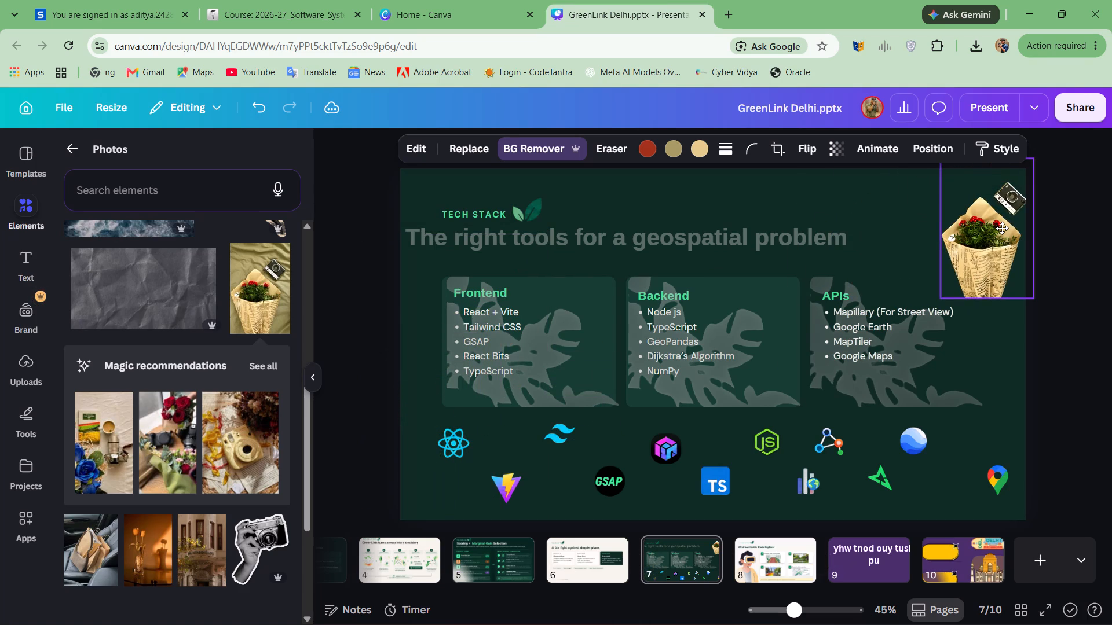
left_click_drag(1002, 228, 993, 233)
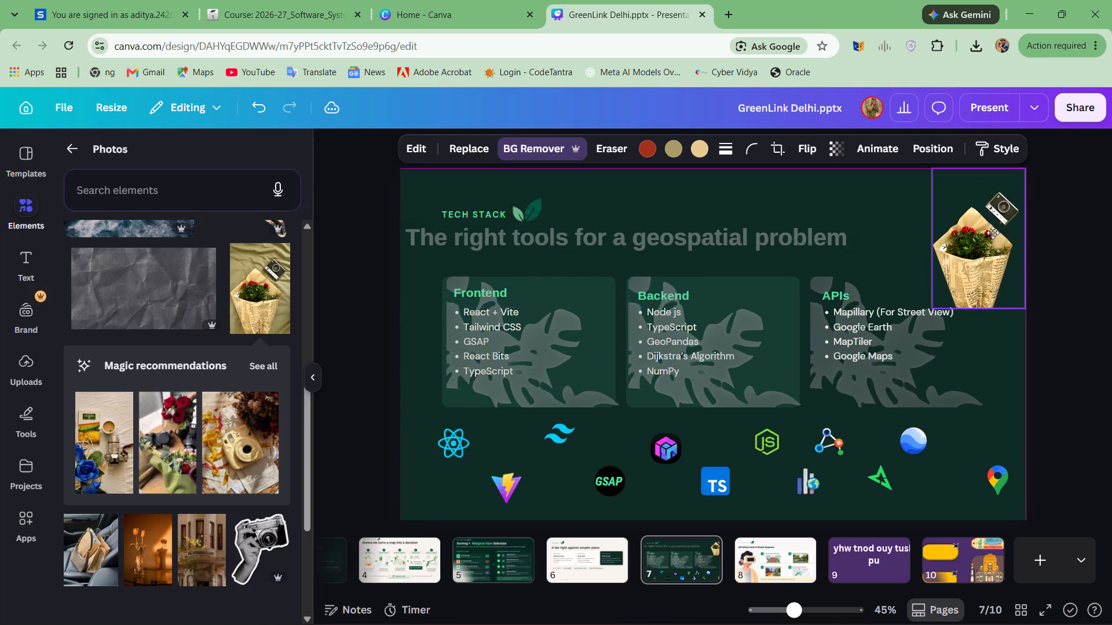
left_click_drag(993, 233, 989, 225)
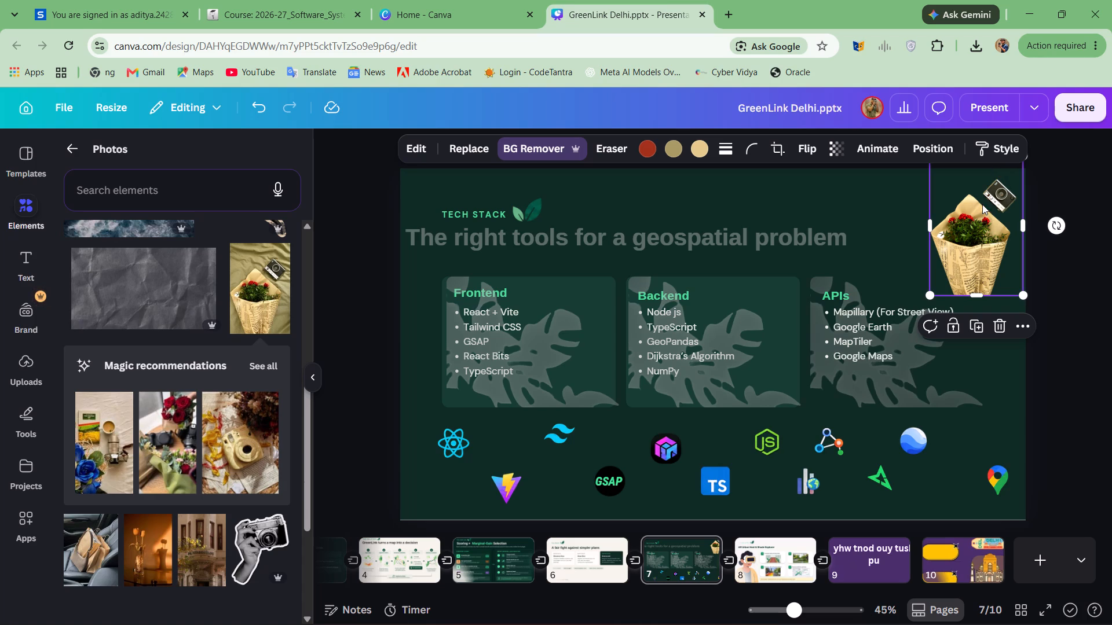
left_click_drag(982, 204, 985, 215)
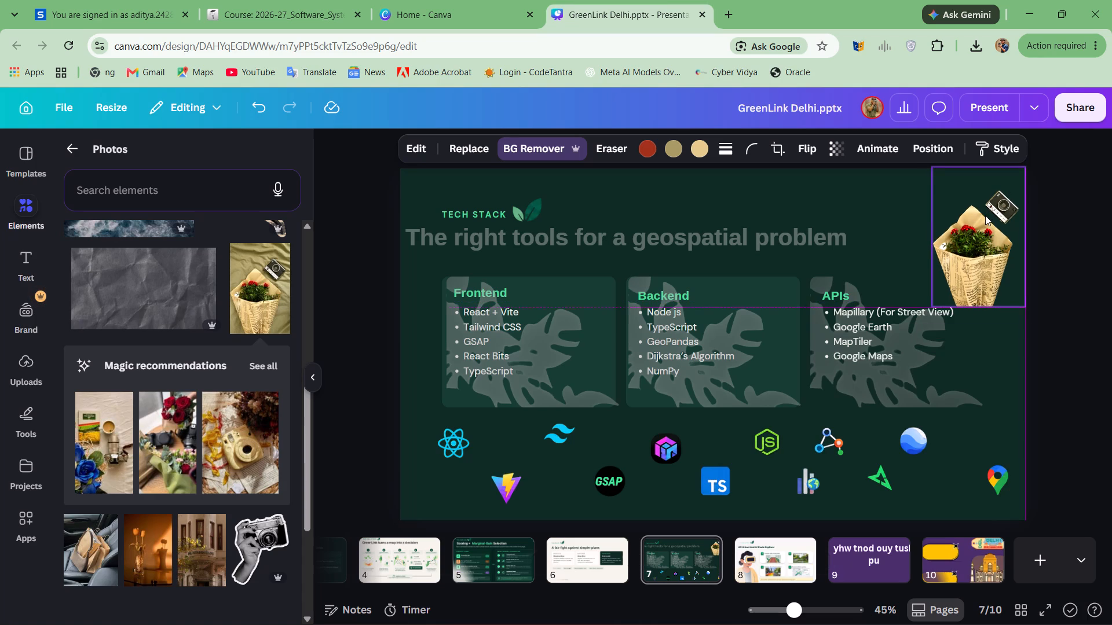
left_click_drag(974, 246, 981, 236)
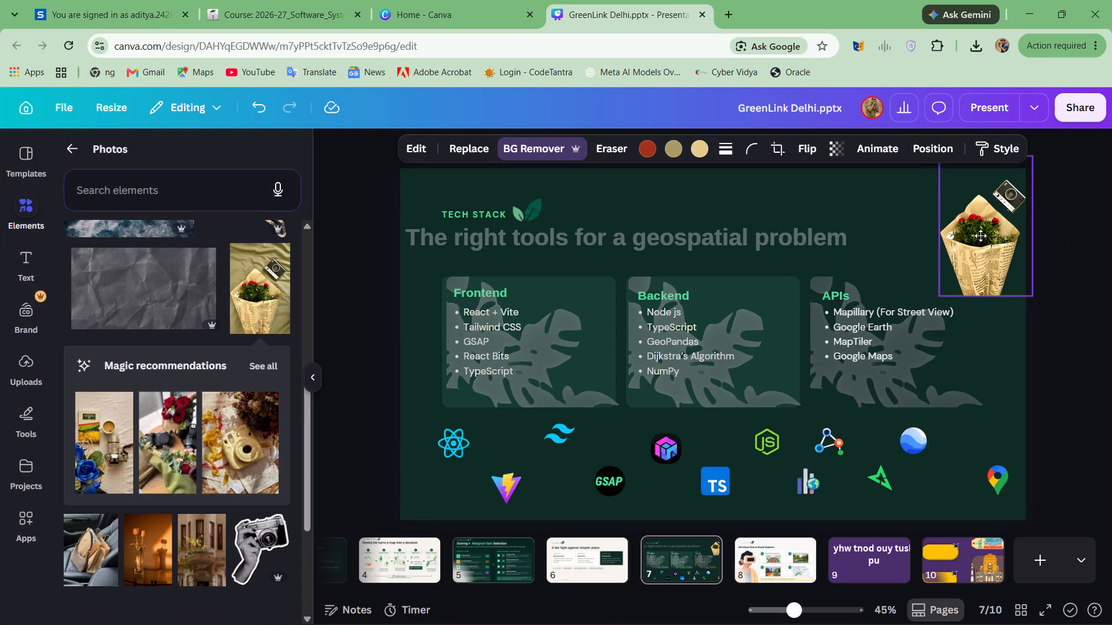
left_click_drag(981, 236, 985, 231)
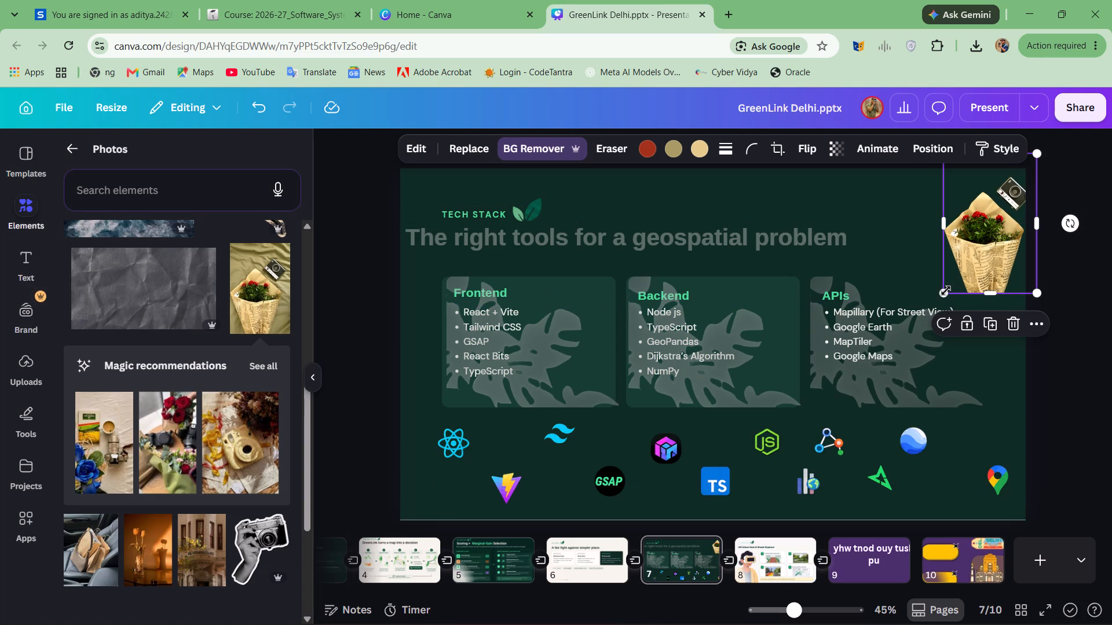
left_click_drag(945, 291, 950, 295)
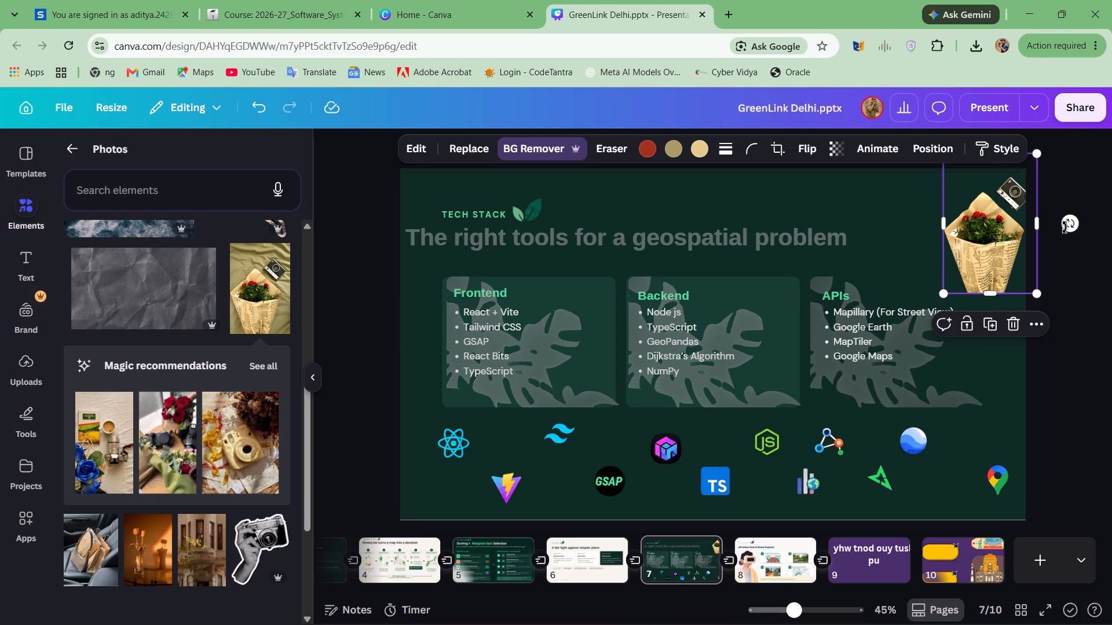
Rotate the bouquet photo about 50° counterclockwise so the camera sits above the flowers at the slide's corner.
left_click_drag(1070, 225, 1060, 196)
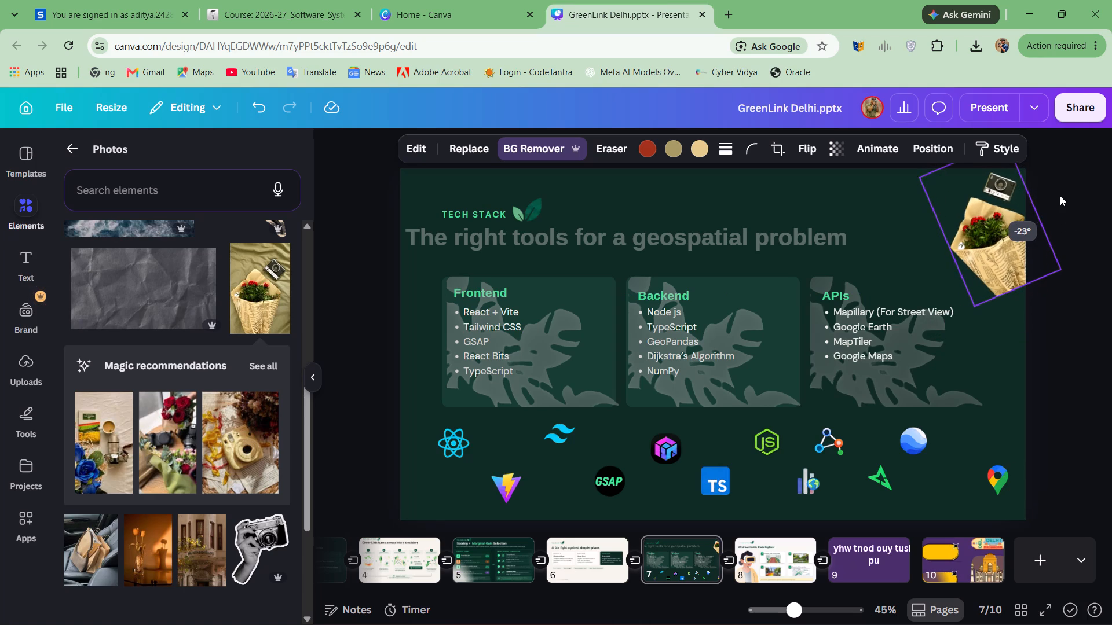
left_click_drag(1060, 196, 989, 203)
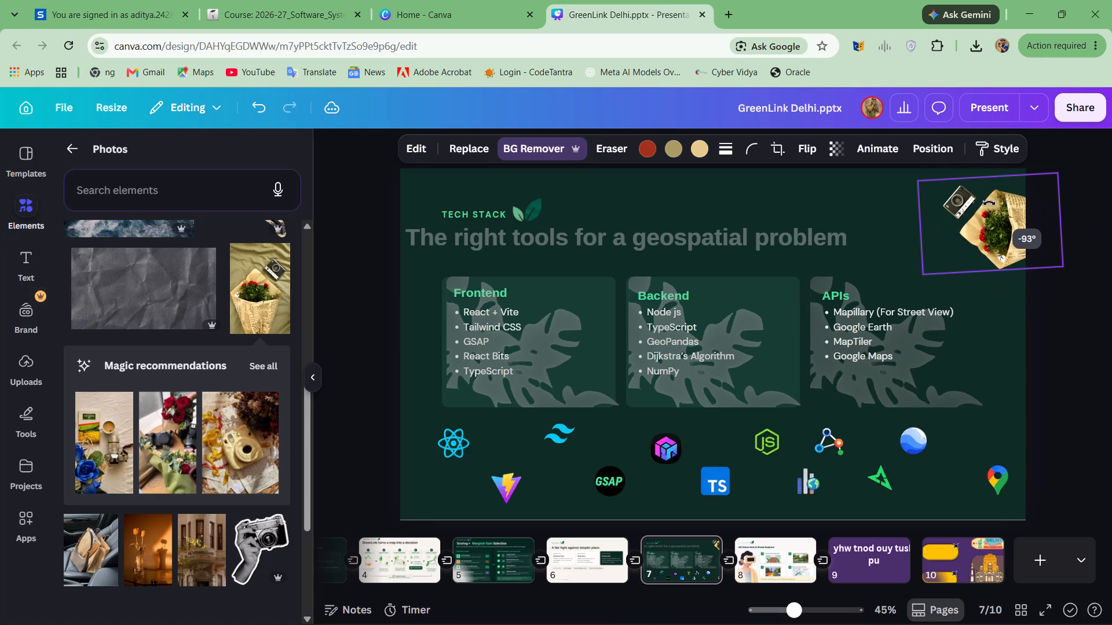
left_click_drag(989, 203, 1017, 198)
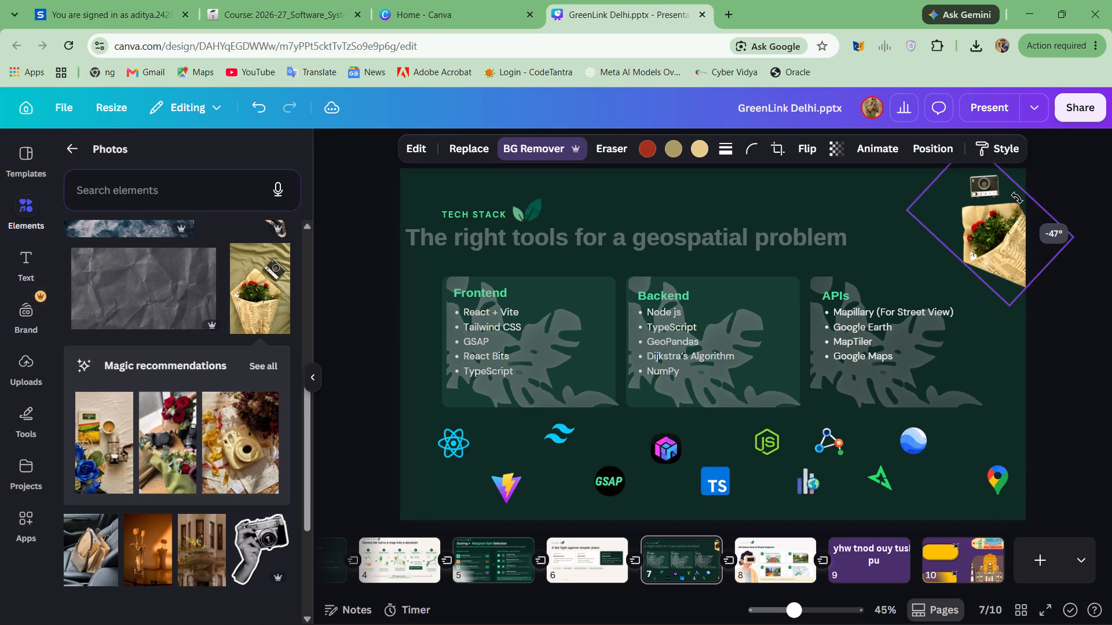
left_click_drag(1017, 198, 1077, 203)
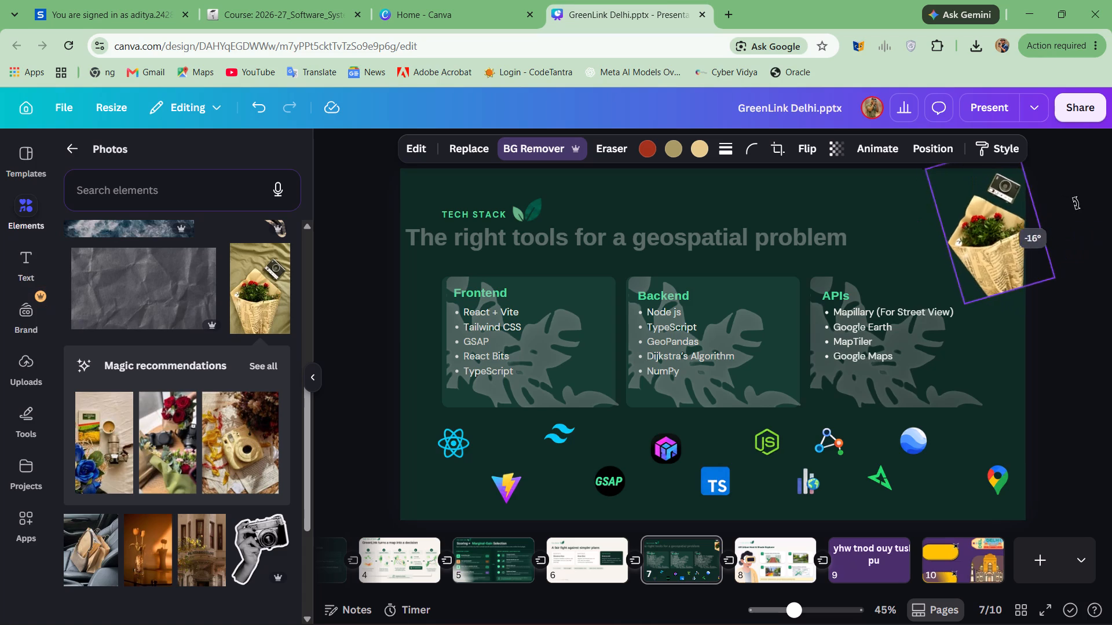
left_click_drag(1077, 203, 611, 383)
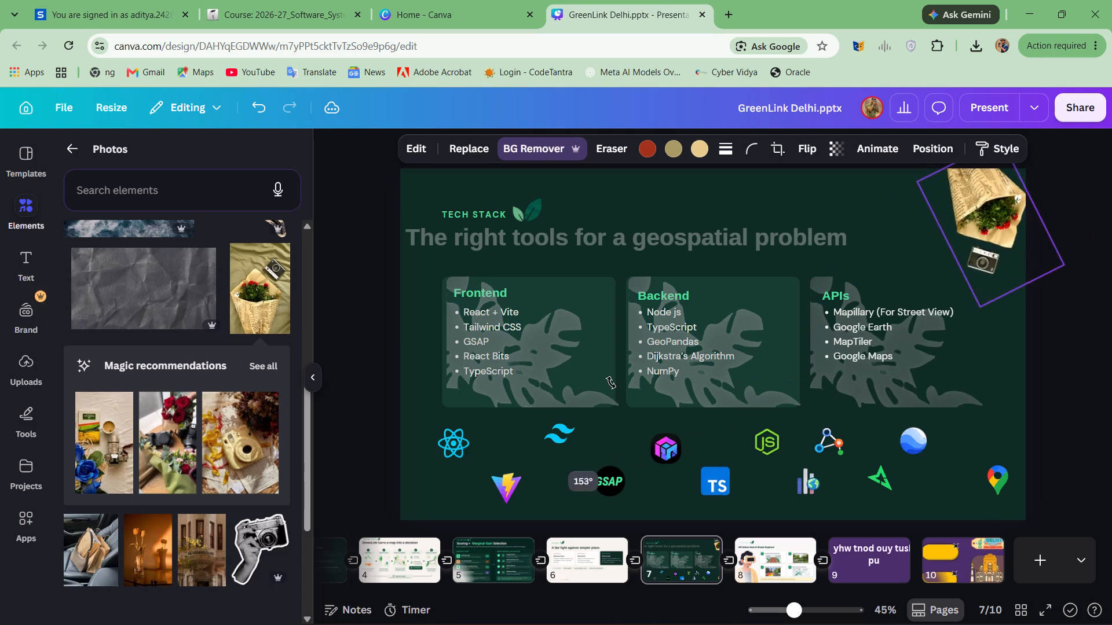
left_click_drag(611, 383, 1022, 189)
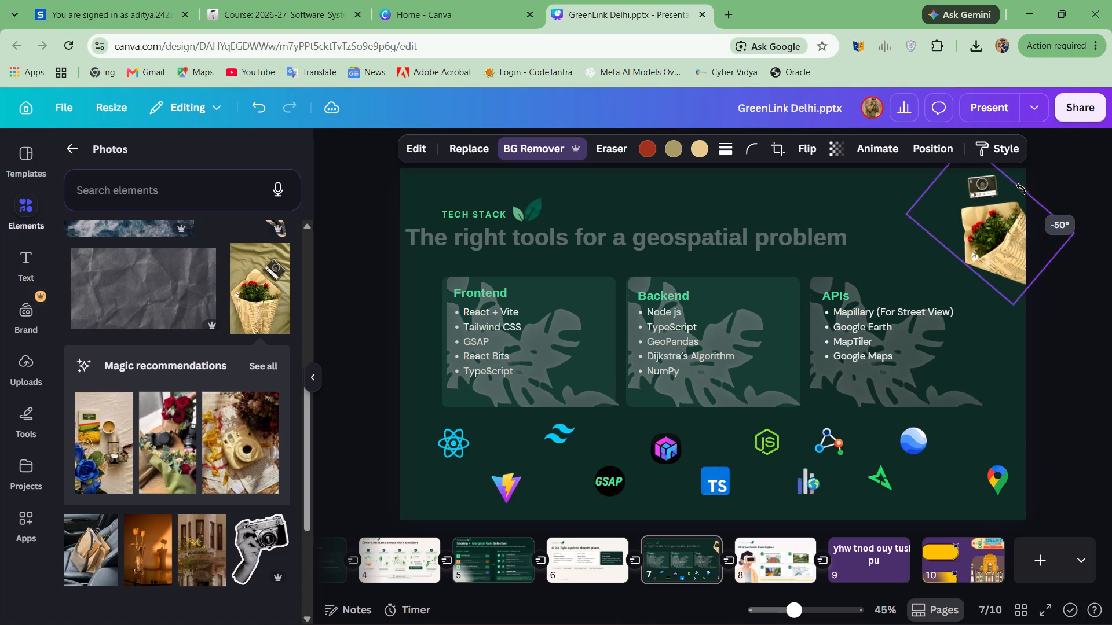
left_click_drag(1022, 189, 1024, 192)
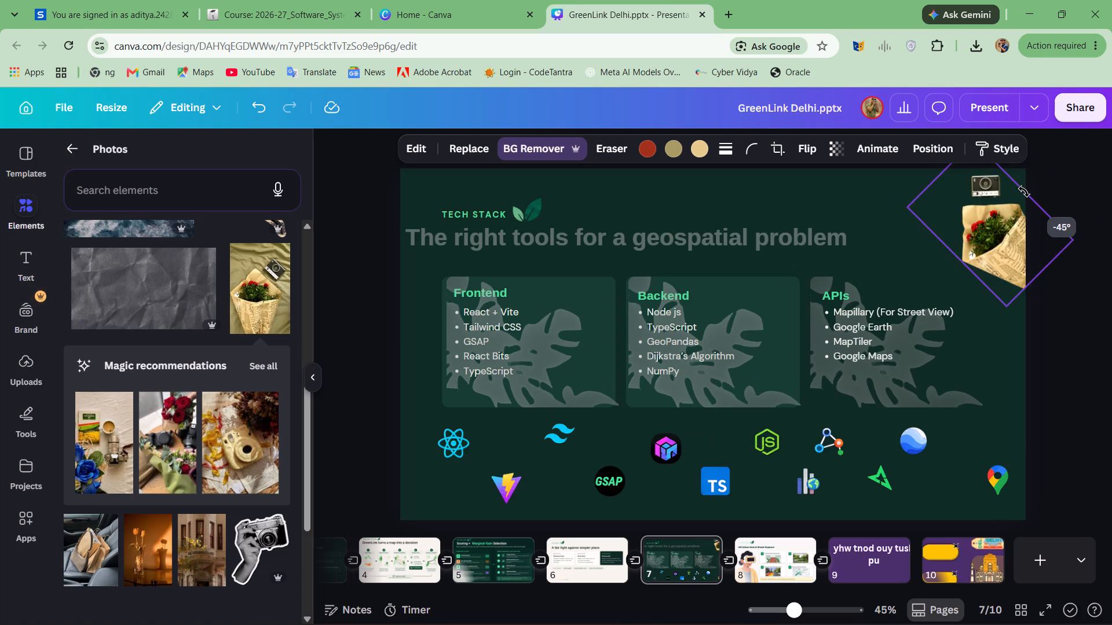
left_click_drag(1024, 192, 1018, 188)
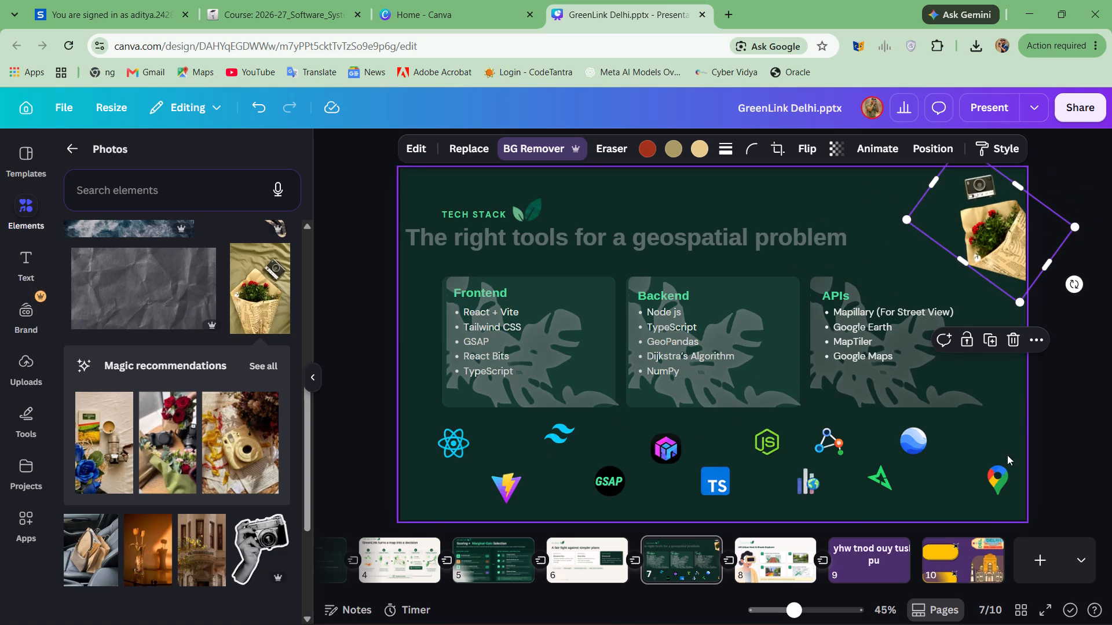
Gather the Google Maps pin, green arrow and node-network logos around the Google Earth globe below the APIs card.
left_click_drag(1005, 468, 921, 416)
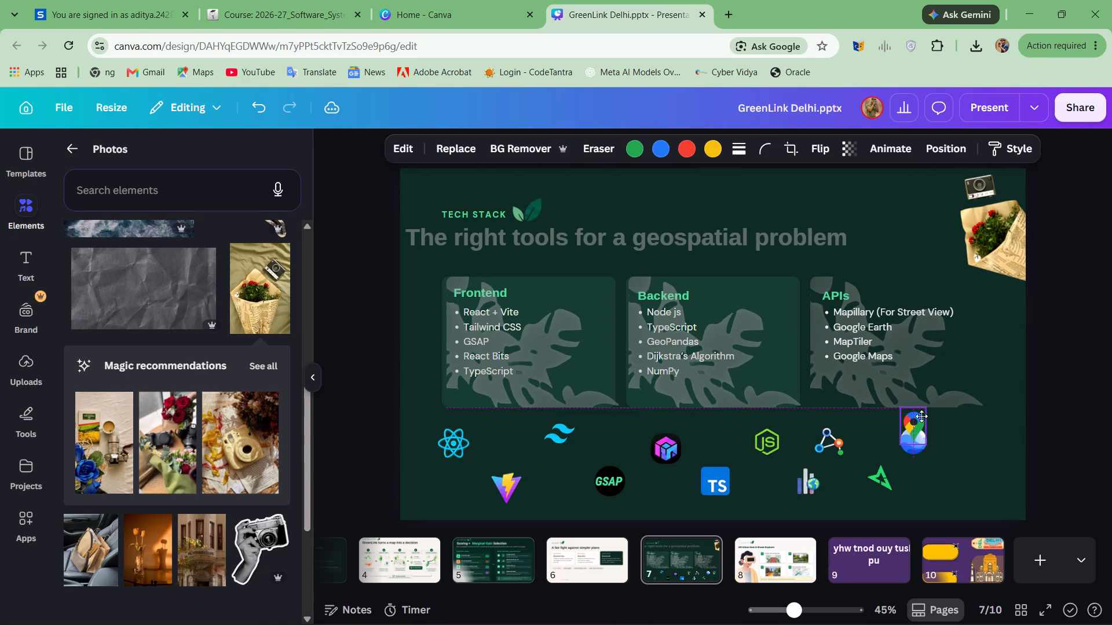
left_click_drag(921, 416, 922, 417)
left_click_drag(876, 477, 906, 424)
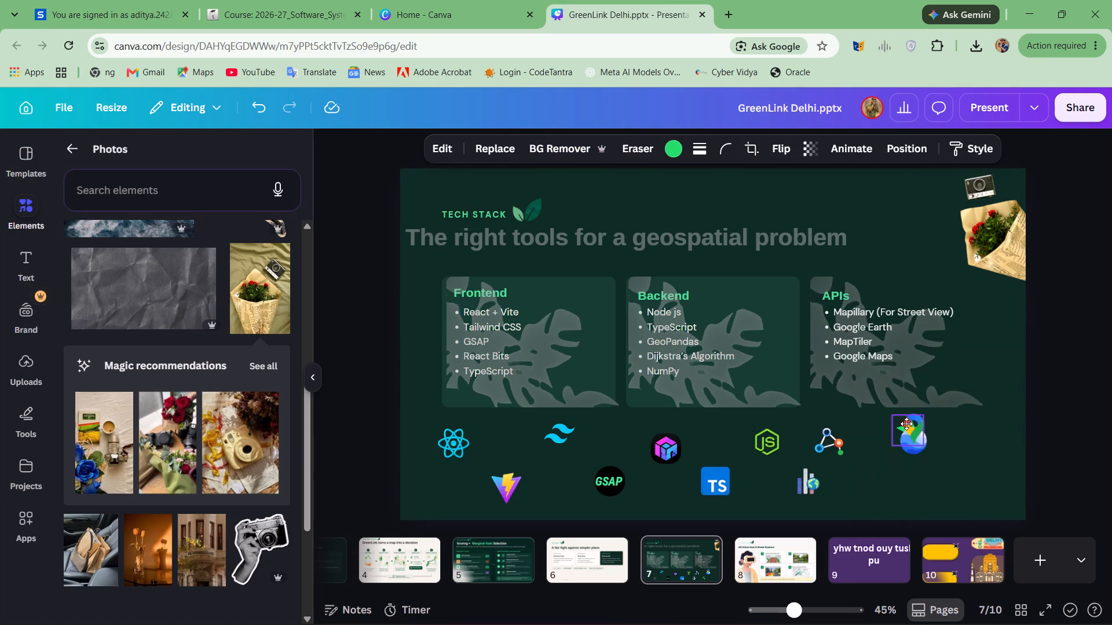
left_click_drag(906, 424, 929, 436)
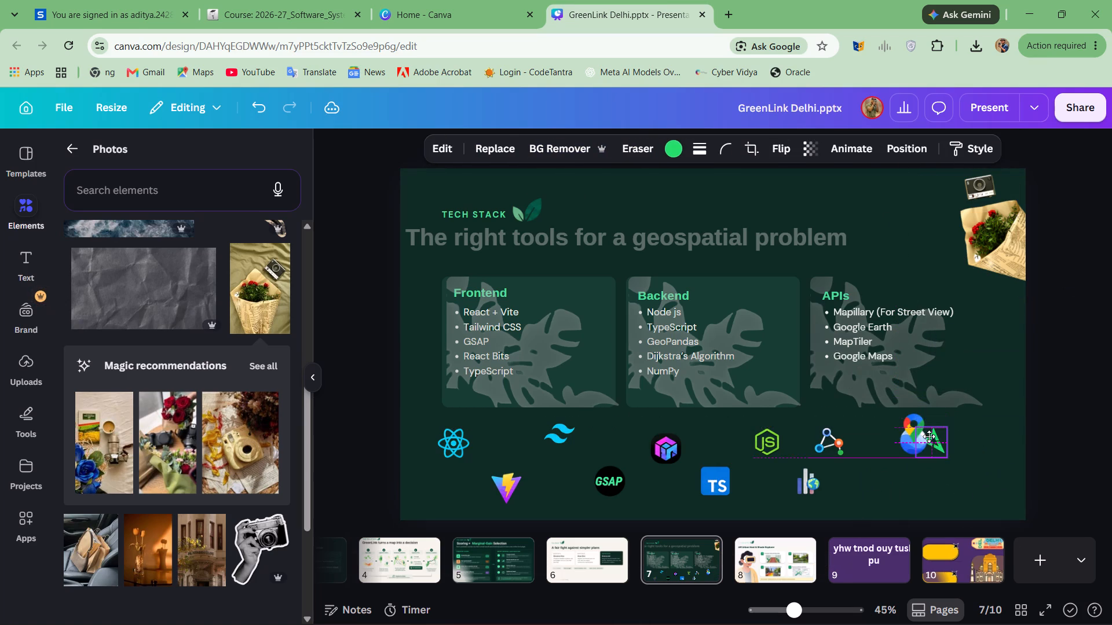
left_click_drag(929, 436, 937, 433)
left_click_drag(836, 448, 953, 471)
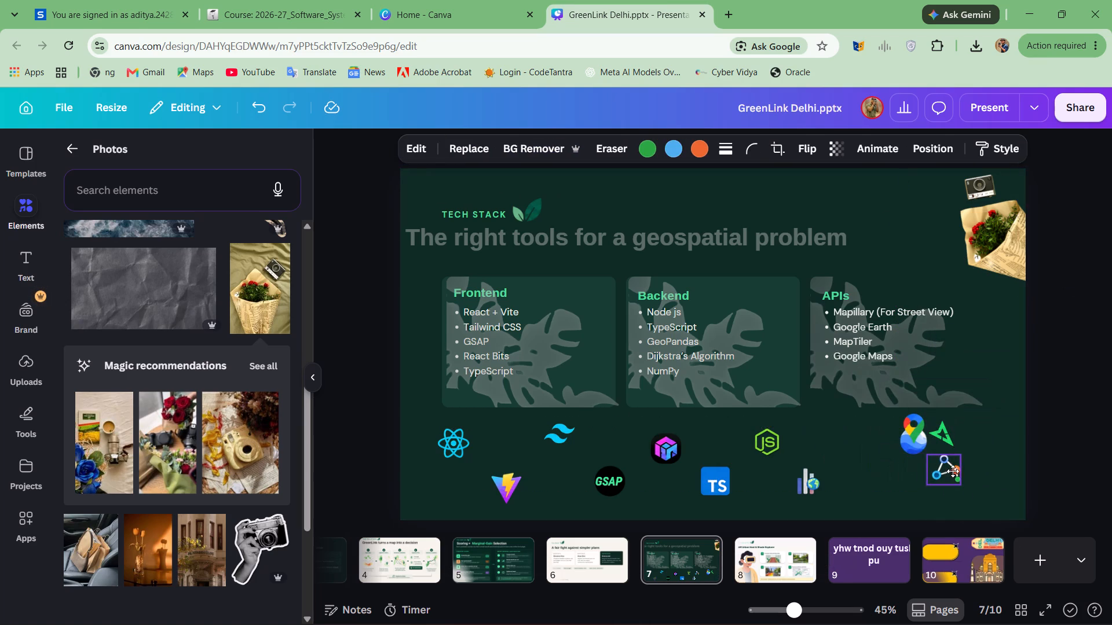
left_click_drag(953, 471, 880, 476)
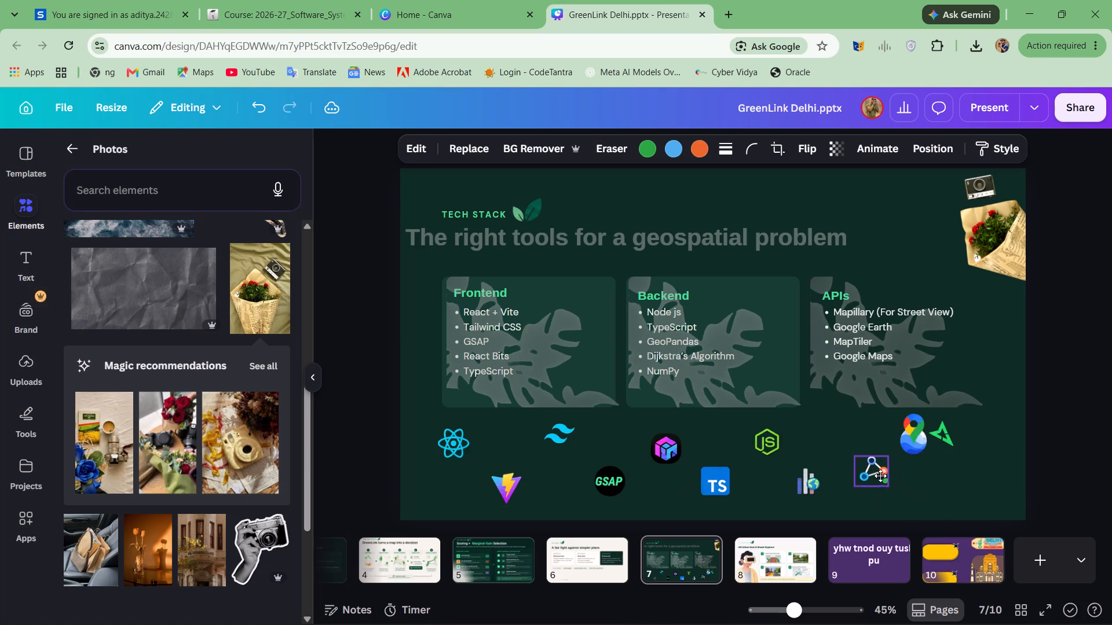
left_click_drag(880, 476, 881, 473)
Spread the API logos into a two-by-two cluster, with the Maps pin beside the globe and the network and green arrow beneath.
left_click_drag(953, 438, 974, 477)
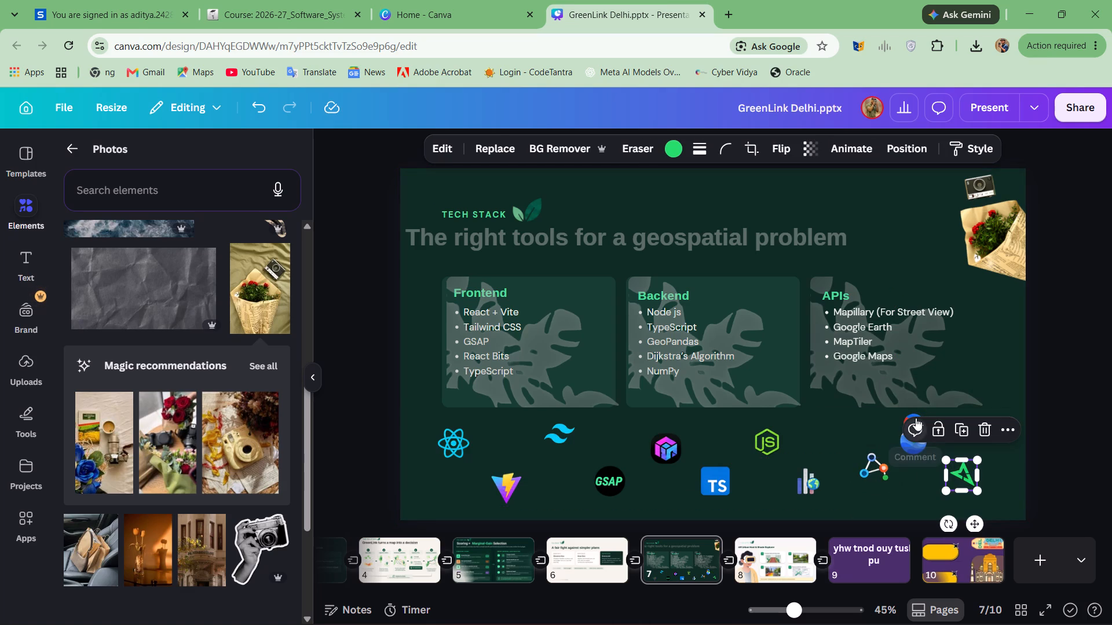
left_click(916, 418)
left_click(982, 418)
left_click_drag(913, 416, 935, 416)
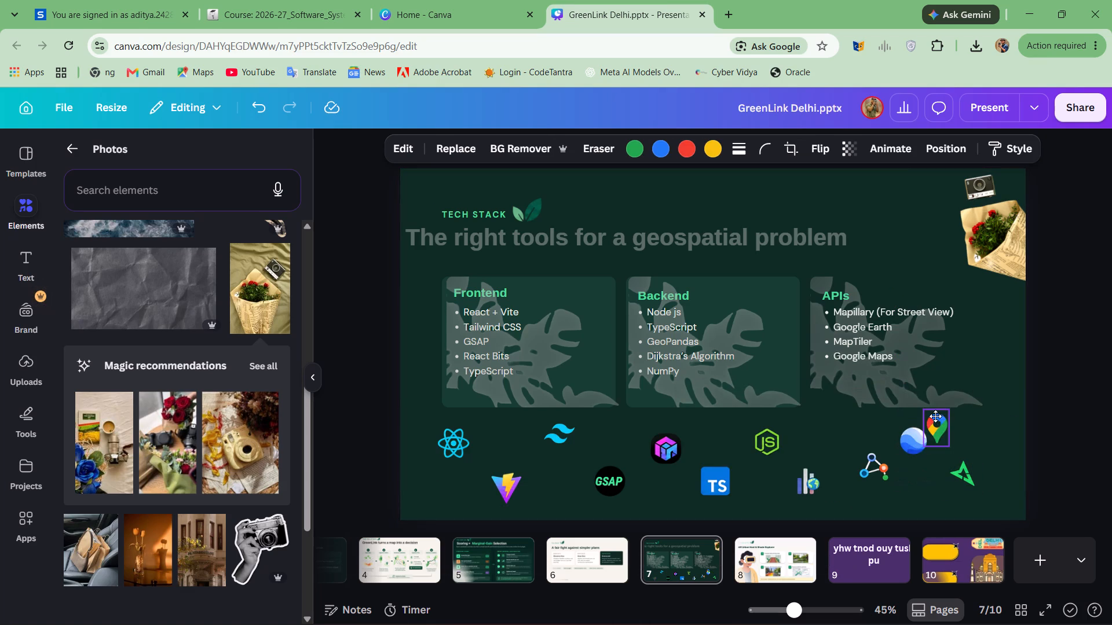
left_click_drag(935, 416, 968, 410)
left_click_drag(881, 471, 898, 477)
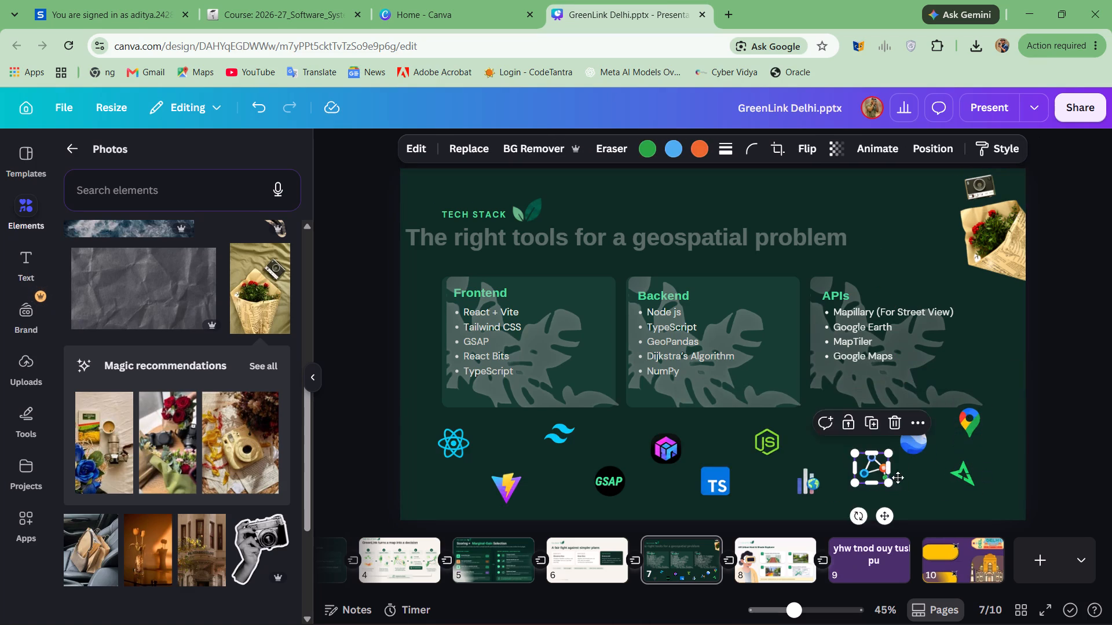
left_click_drag(898, 477, 928, 481)
Draw the Node.js, bar-chart globe, TypeScript and purple cube logos closer together in two loose rows below the Backend card.
left_click_drag(767, 442, 765, 429)
left_click_drag(808, 486, 778, 475)
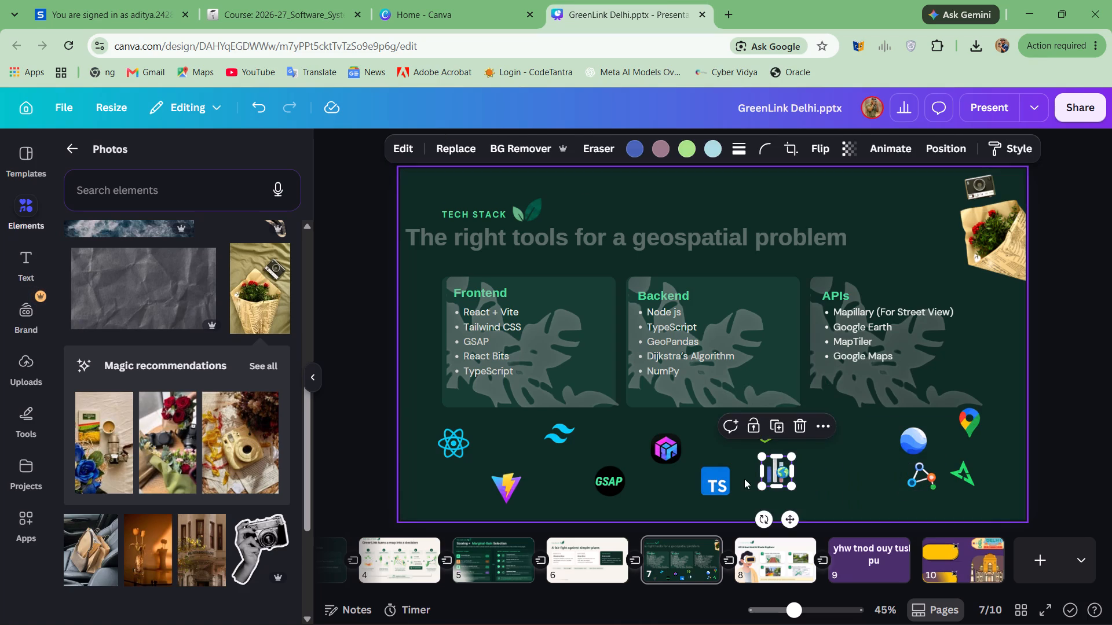
left_click_drag(724, 480, 736, 468)
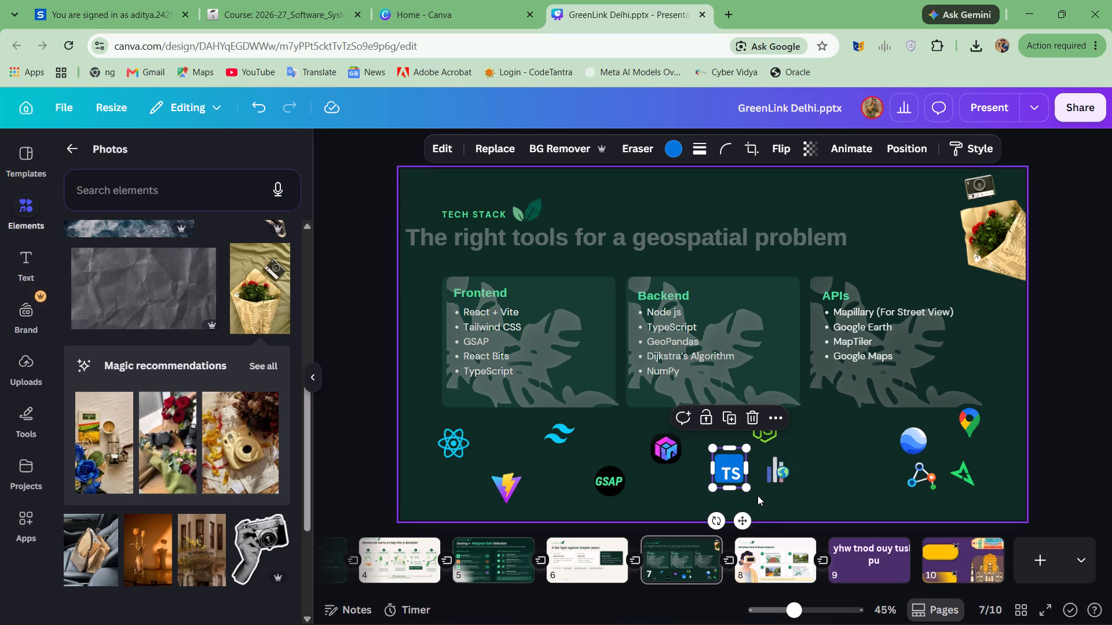
left_click_drag(659, 442, 674, 432)
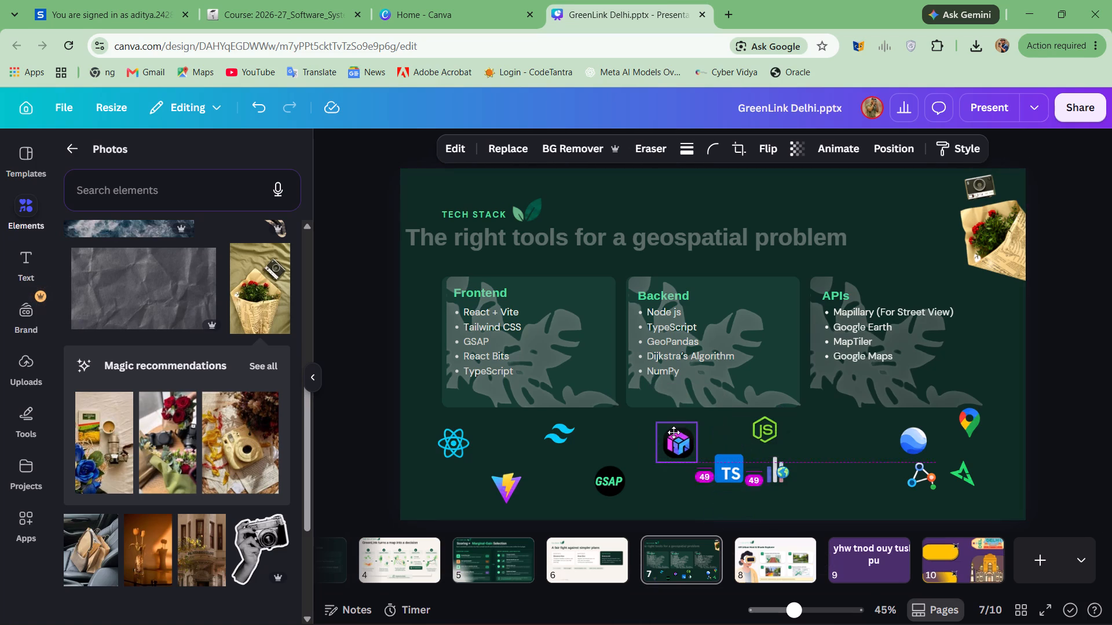
left_click_drag(674, 432, 672, 426)
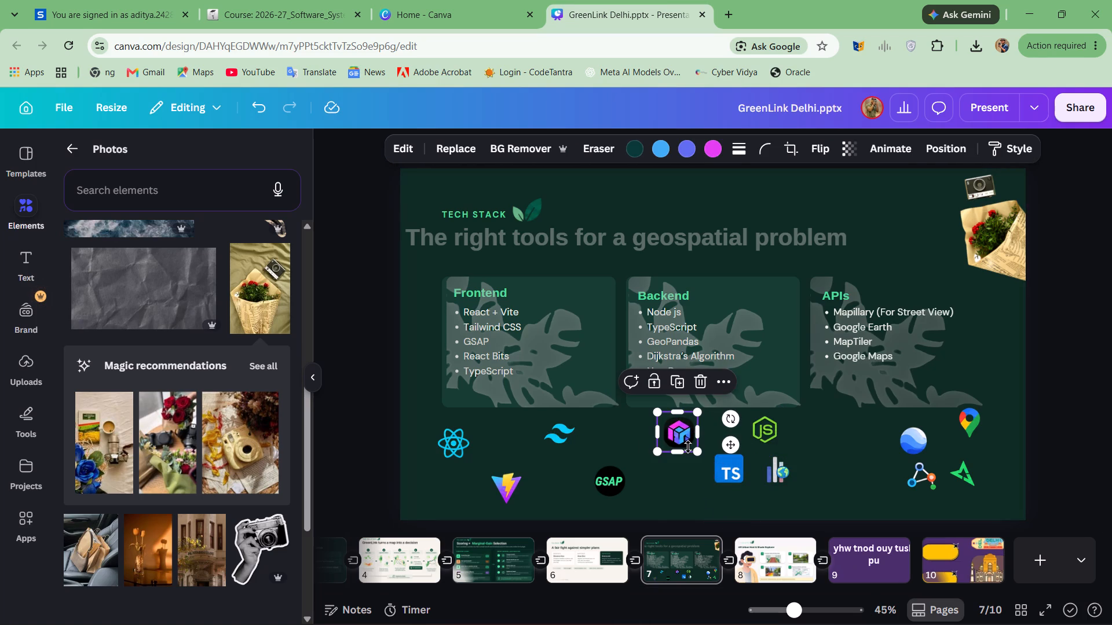
Tighten the Backend logos into a compact cluster, with Node.js above TypeScript and the purple cube and bar-chart globe on either side.
left_click_drag(716, 473, 664, 432)
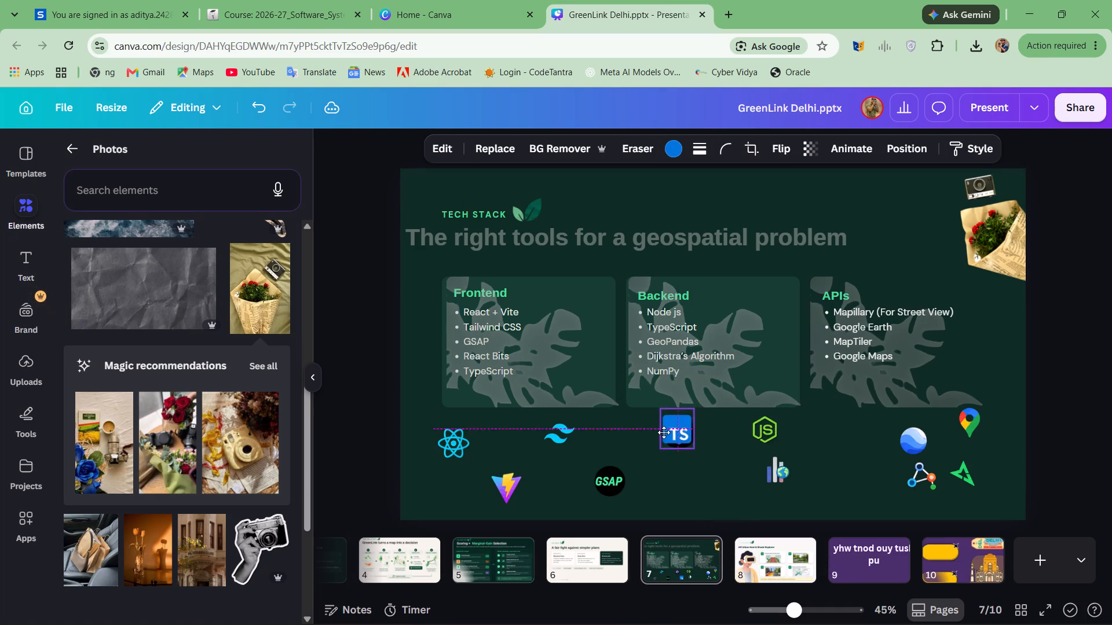
left_click_drag(664, 432, 692, 462)
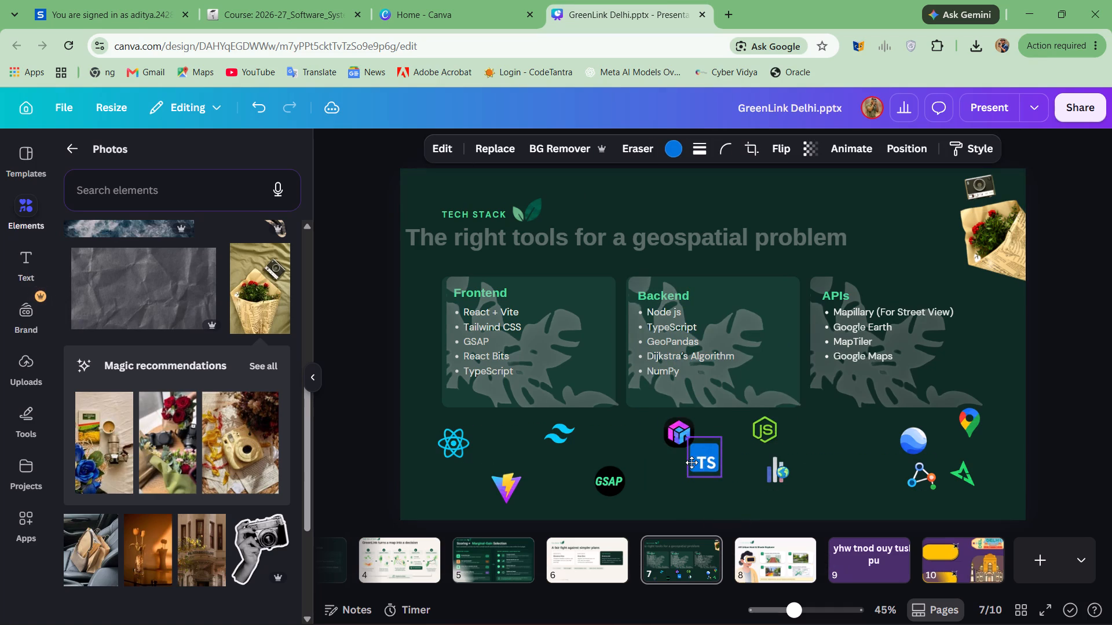
left_click_drag(692, 462, 694, 462)
left_click_drag(773, 425, 720, 418)
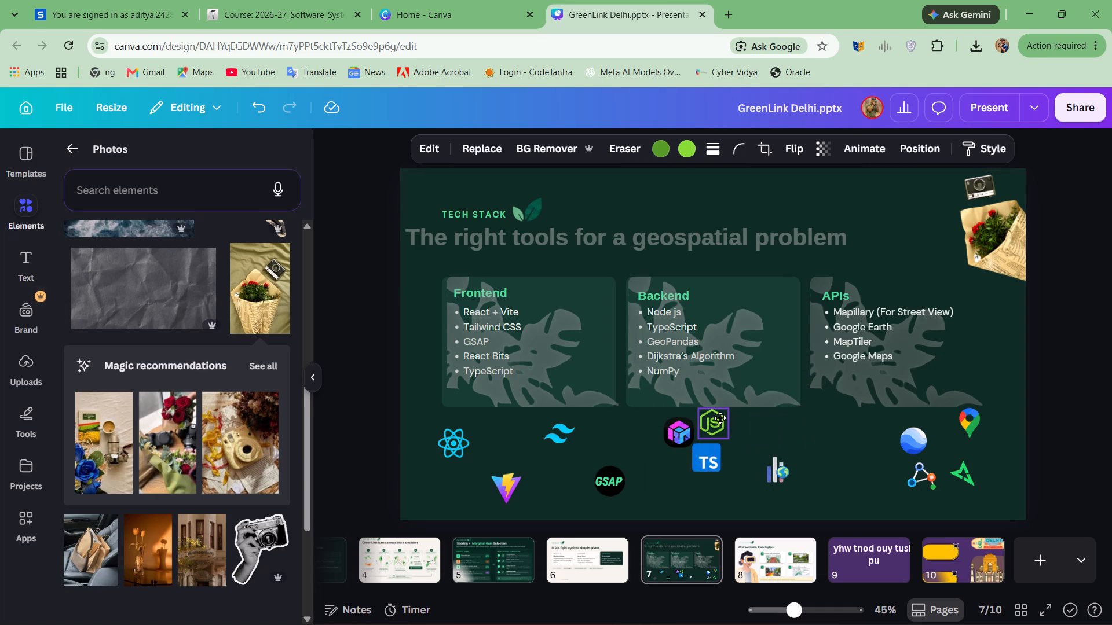
left_click_drag(720, 418, 718, 421)
left_click_drag(777, 468, 738, 436)
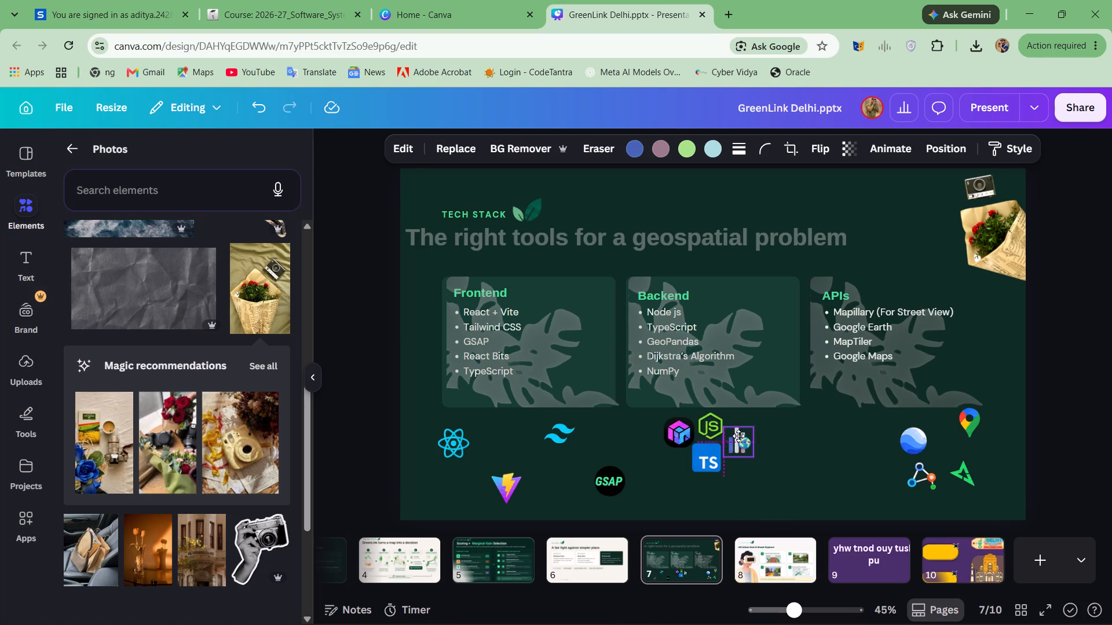
left_click_drag(738, 436, 741, 433)
left_click_drag(683, 436, 681, 442)
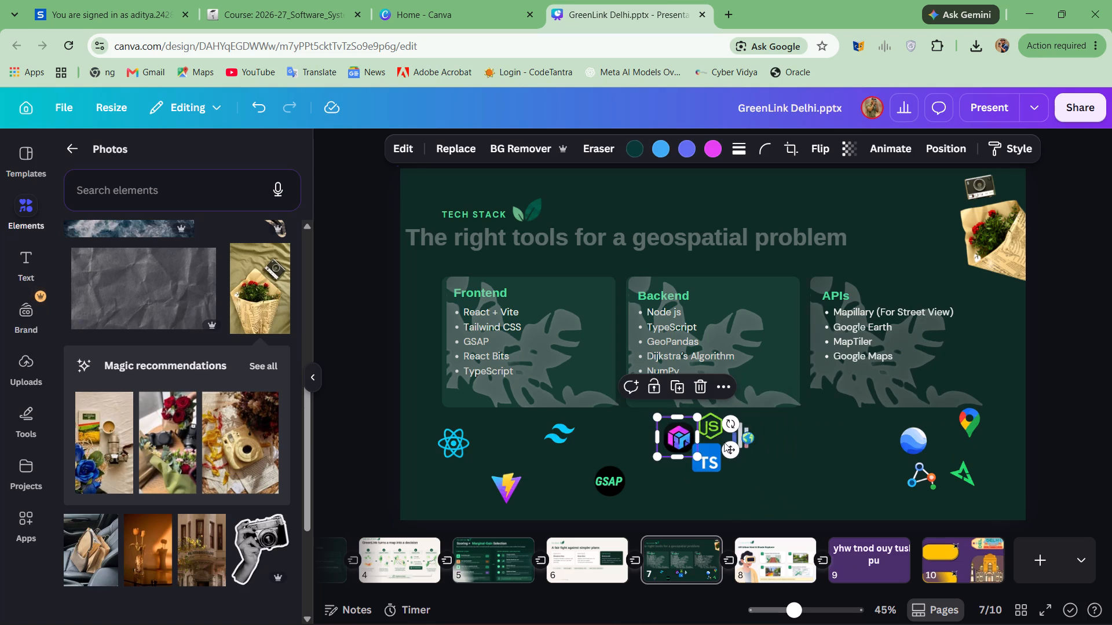
left_click_drag(700, 465, 704, 468)
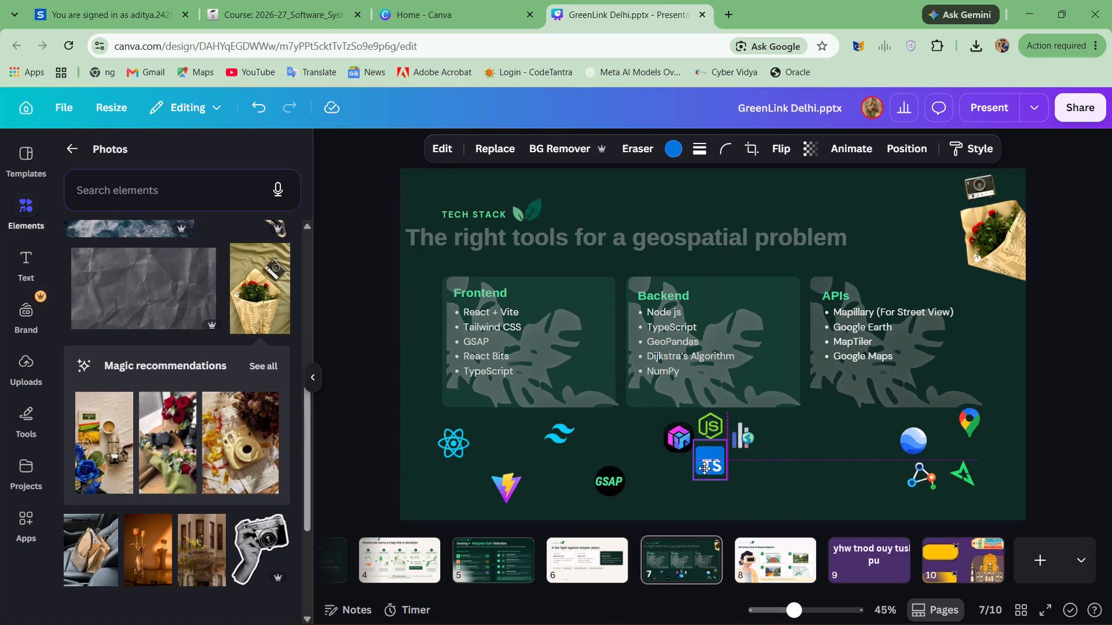
left_click_drag(704, 468, 705, 467)
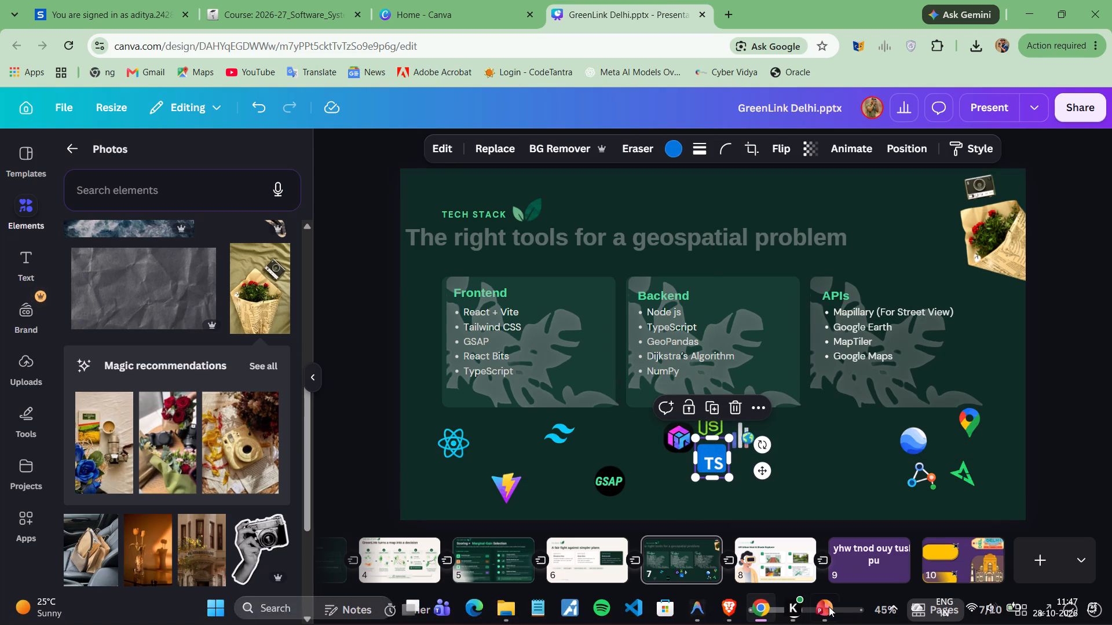